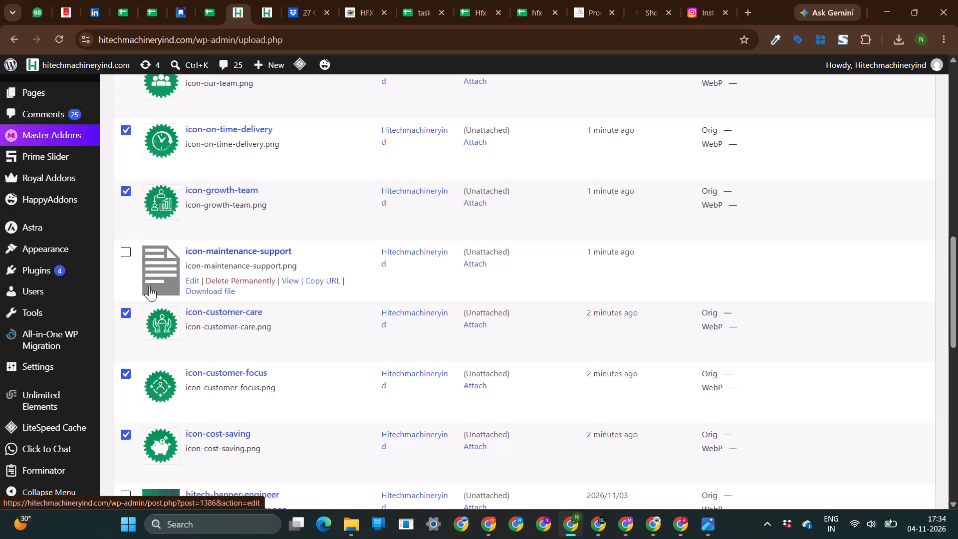
# Clear the selection of all icon files in the media library list.
pyautogui.click(133, 257)
pyautogui.scroll(-1, 133, 257)
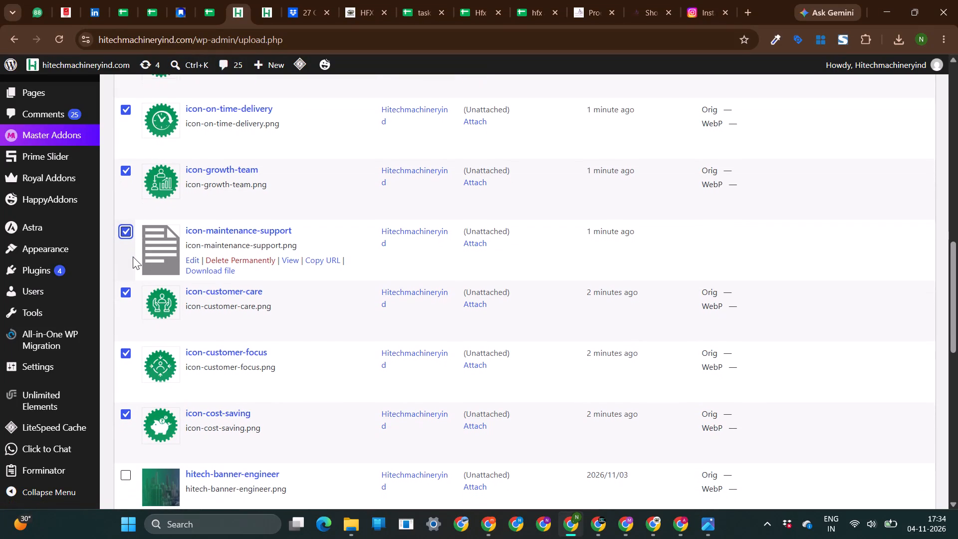
pyautogui.scroll(-1, 133, 257)
pyautogui.click(126, 224)
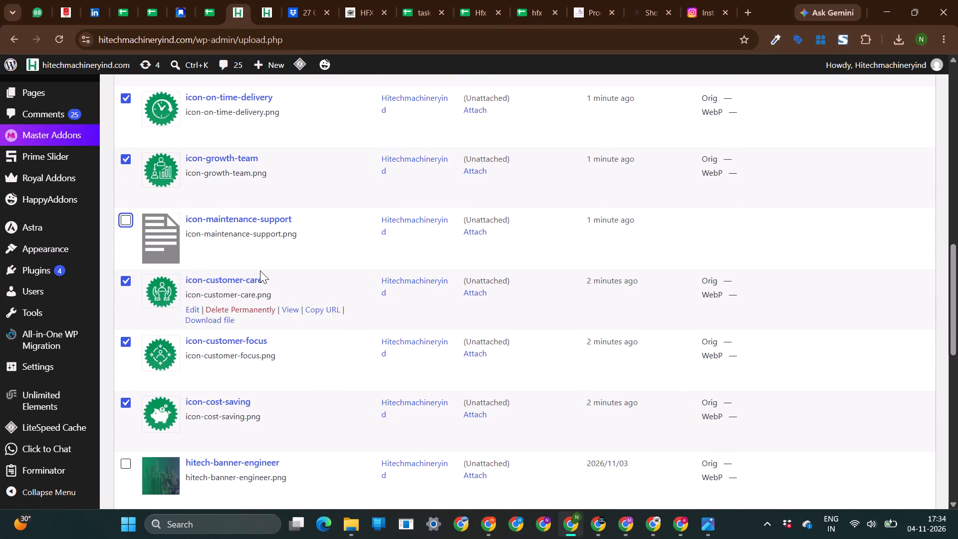
pyautogui.scroll(4, 233, 295)
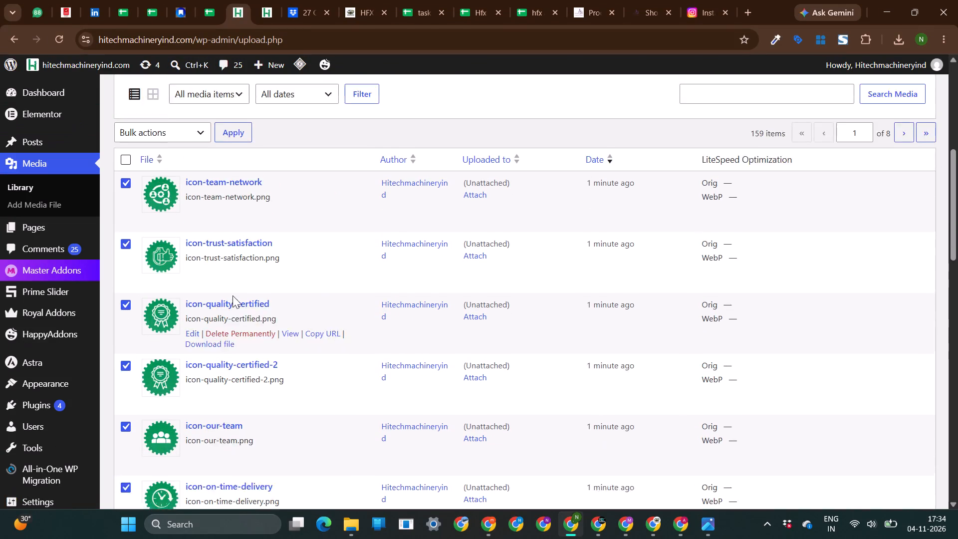
pyautogui.scroll(2, 233, 295)
pyautogui.click(128, 400)
pyautogui.click(128, 400)
# Permanently delete icon-maintenance-support.png from the media library and confirm the deletion.
pyautogui.scroll(-3, 128, 400)
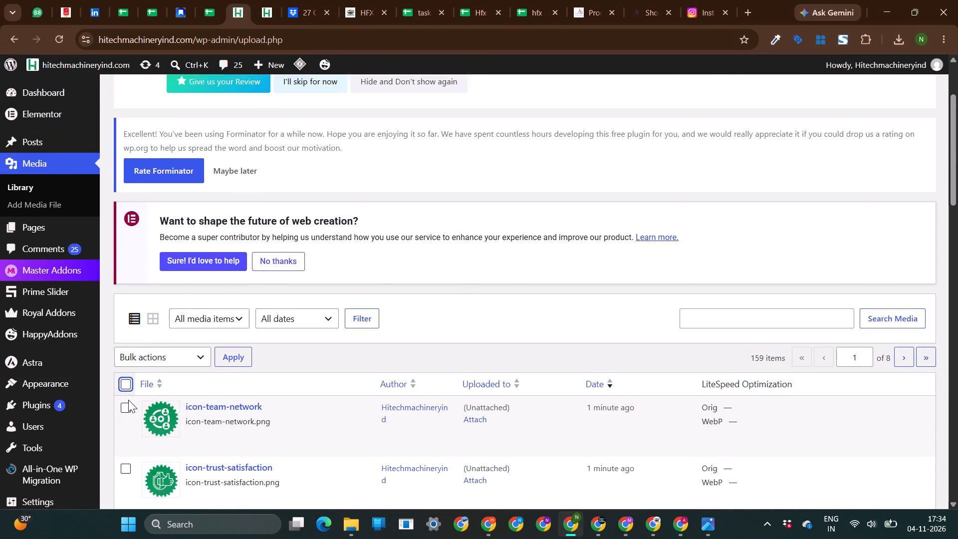
pyautogui.scroll(-2, 128, 400)
pyautogui.click(233, 367)
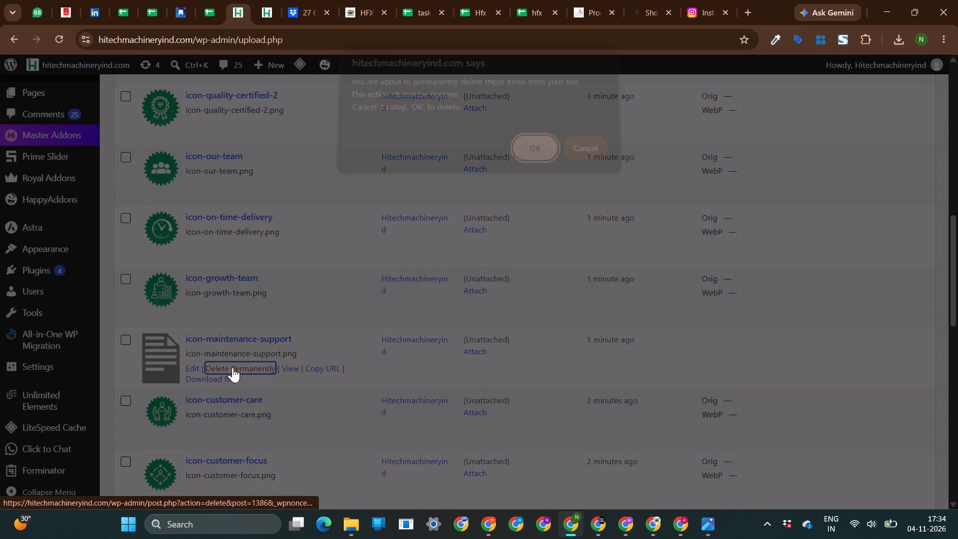
pyautogui.click(528, 157)
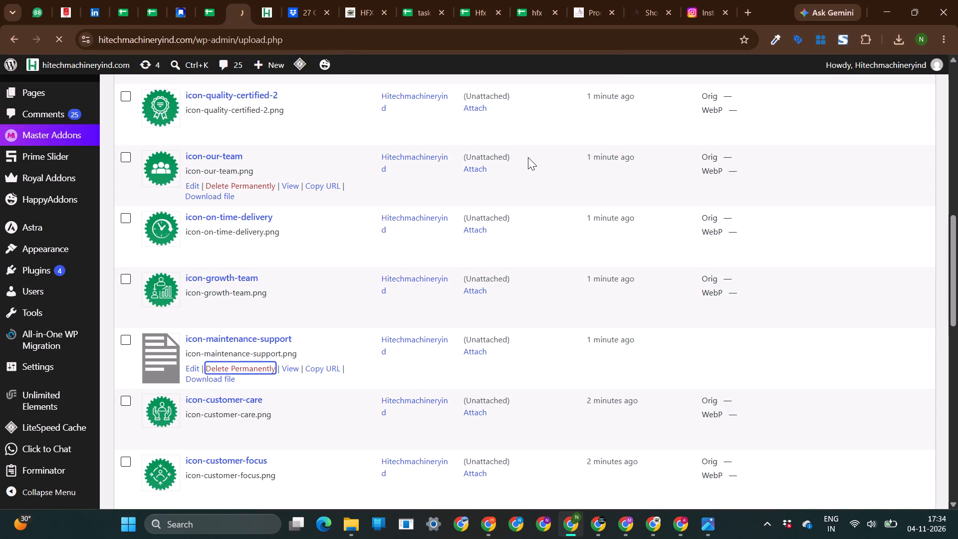
pyautogui.scroll(-7, 245, 315)
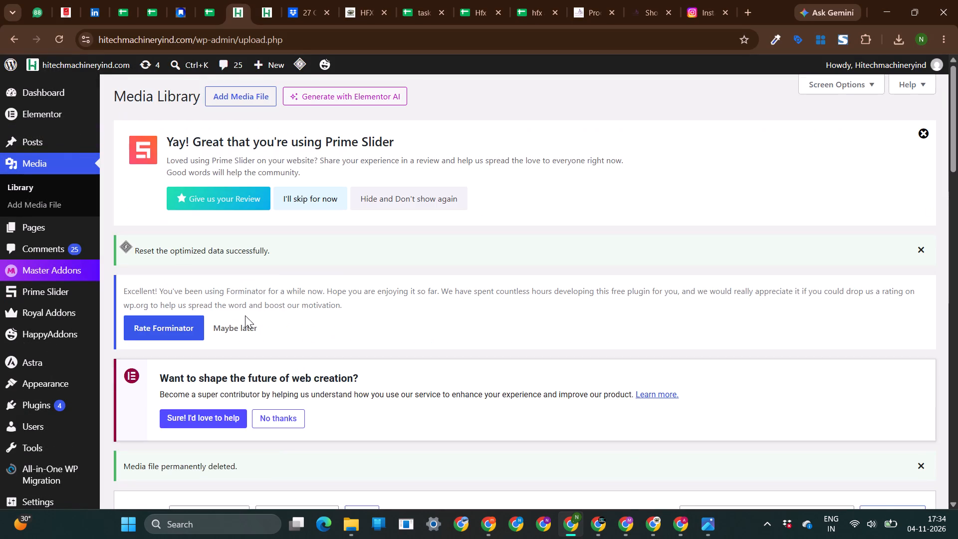
# Upload icon-maintenance-support from the hitech-green-icons folder as a new media file.
pyautogui.scroll(-4, 369, 397)
pyautogui.scroll(4, 369, 397)
pyautogui.click(234, 96)
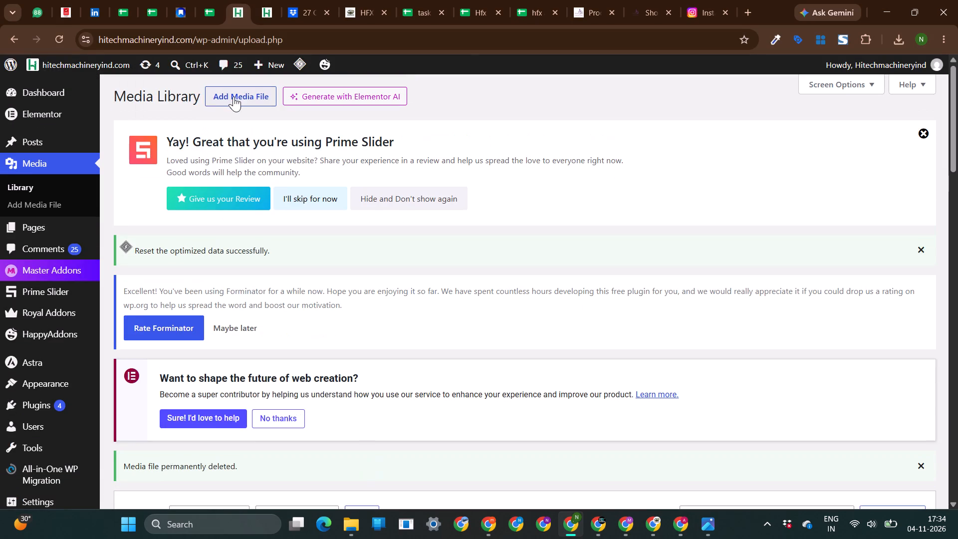
pyautogui.click(338, 524)
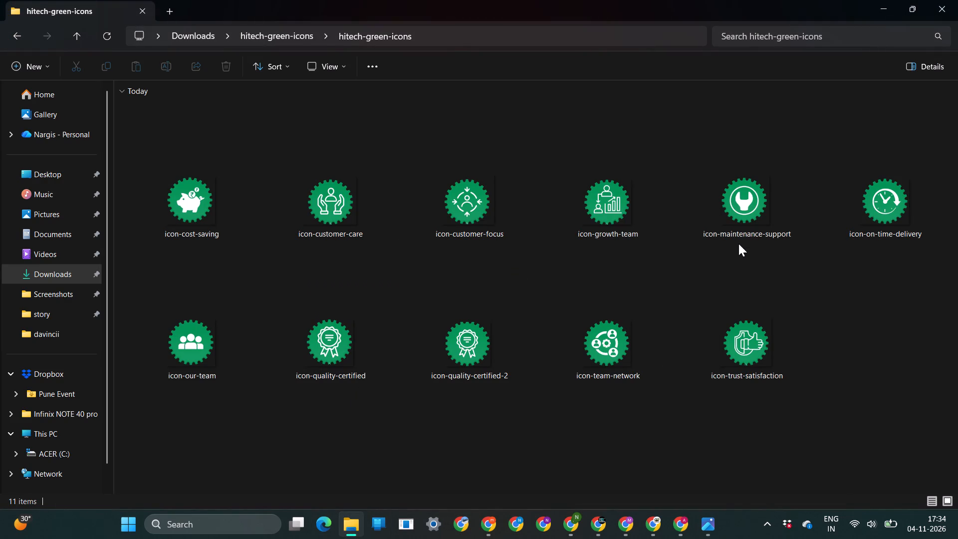
pyautogui.click(733, 228)
pyautogui.click(566, 531)
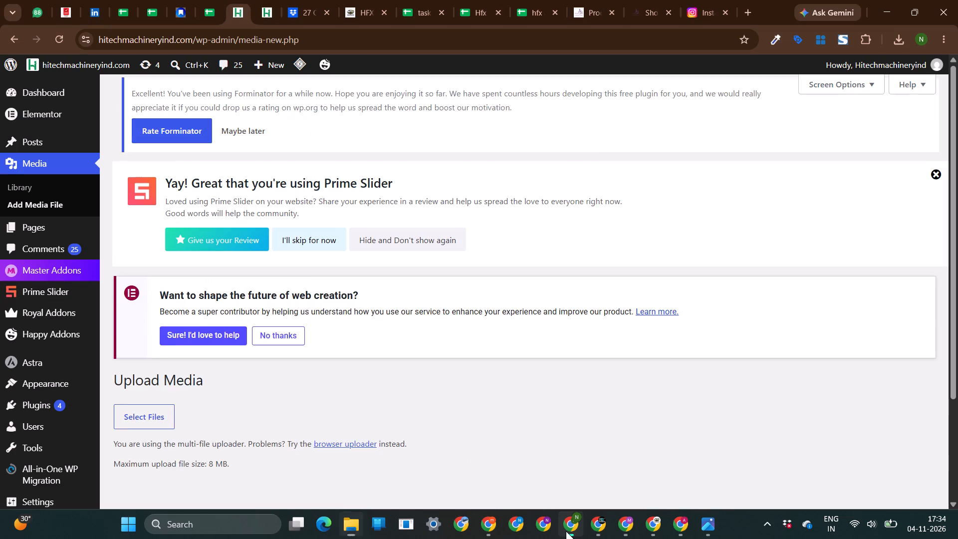
pyautogui.scroll(-2, 306, 378)
pyautogui.click(528, 370)
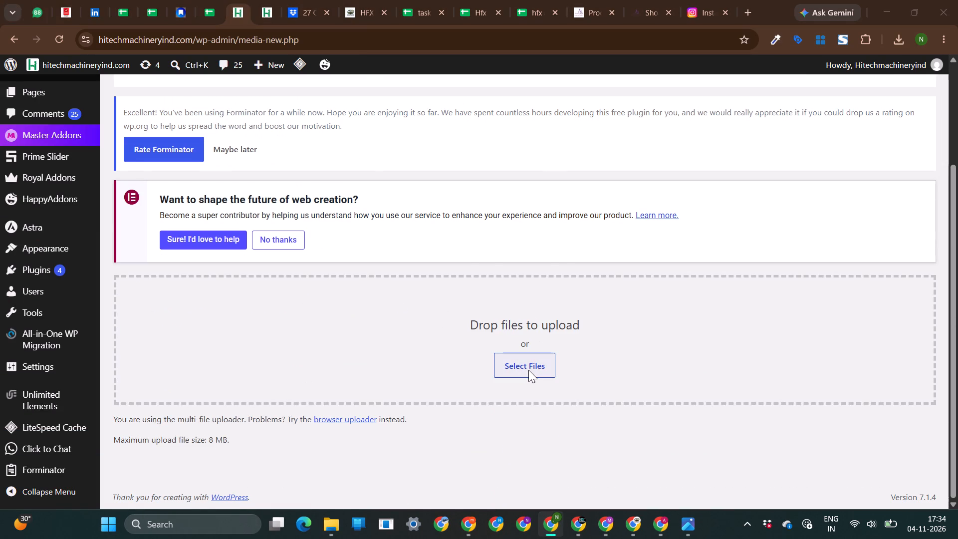
pyautogui.click(178, 191)
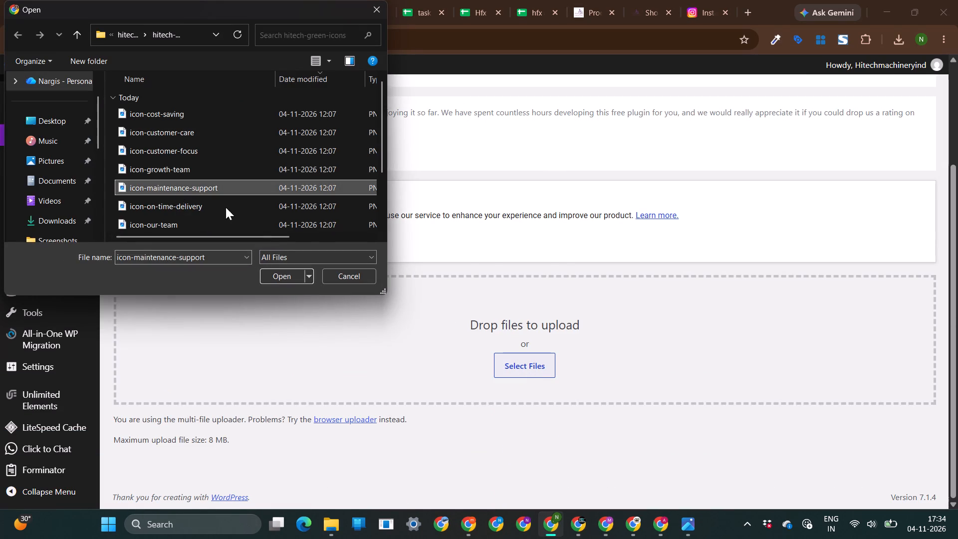
pyautogui.click(271, 274)
pyautogui.scroll(-3, 372, 330)
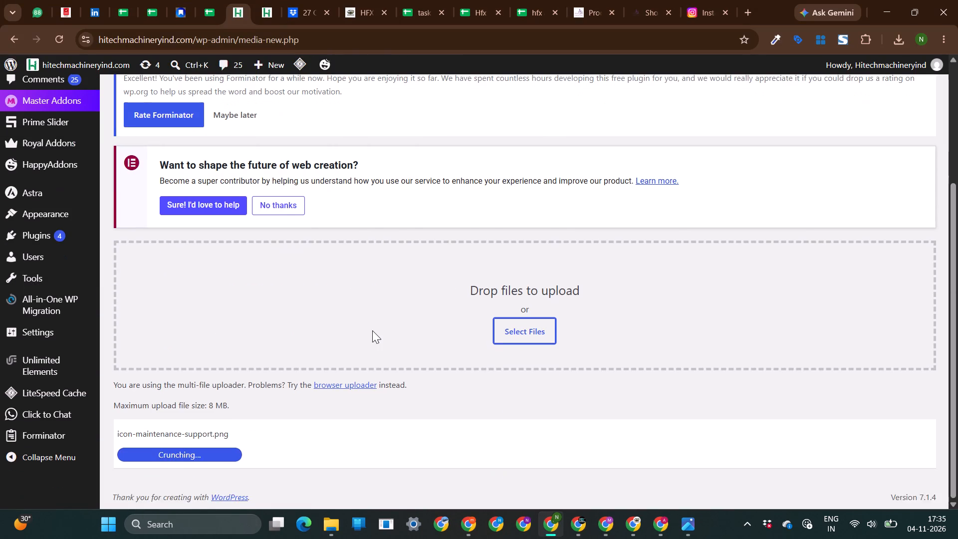
# Open the local icon-maintenance-support image in Photos, inspect it enlarged, and return to the upload page in Chrome.
pyautogui.click(143, 450)
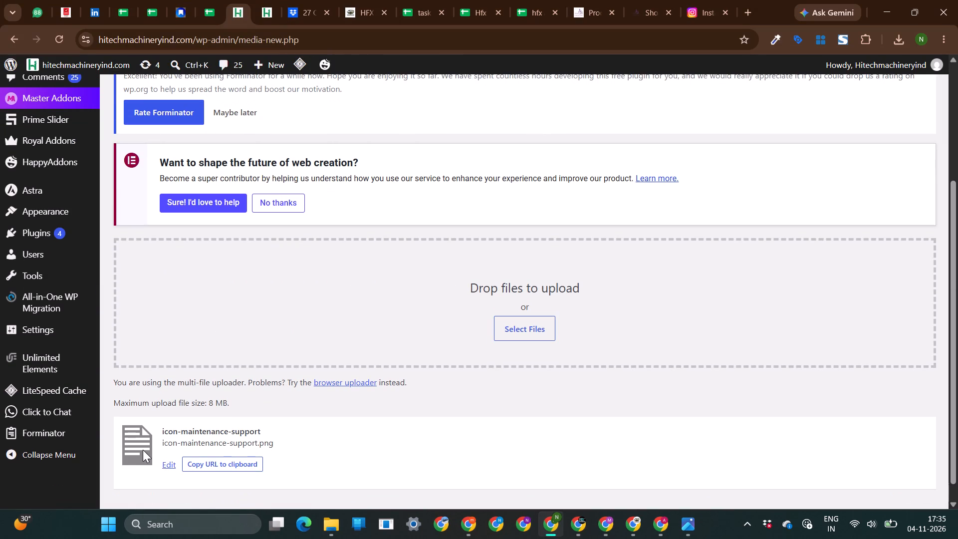
pyautogui.click(334, 530)
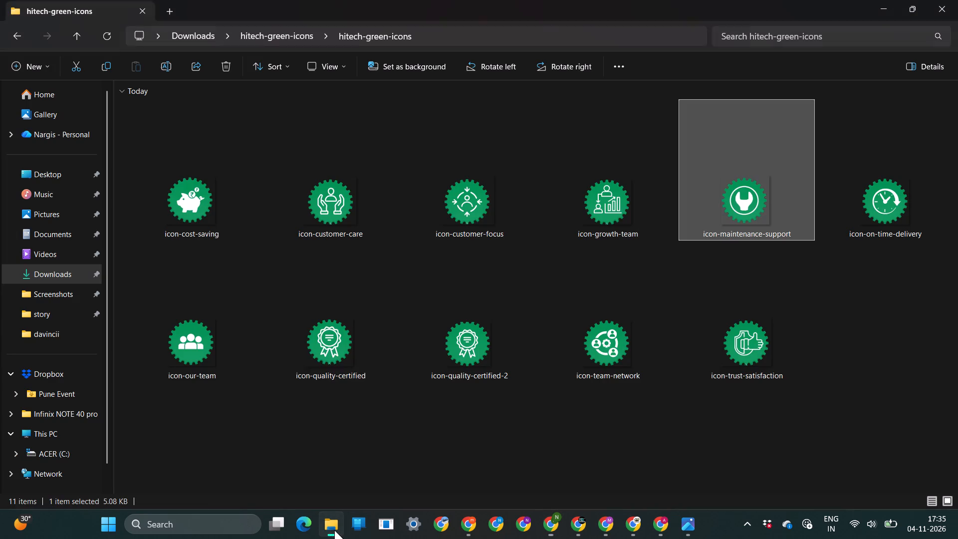
pyautogui.doubleClick(737, 208)
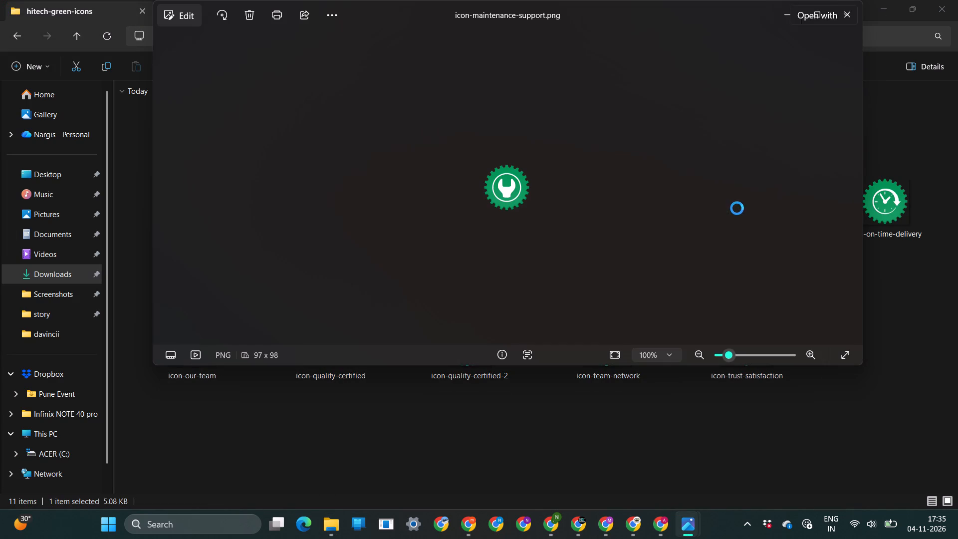
pyautogui.keyDown('ctrl'); pyautogui.scroll(10, 512, 116); pyautogui.keyUp('ctrl')
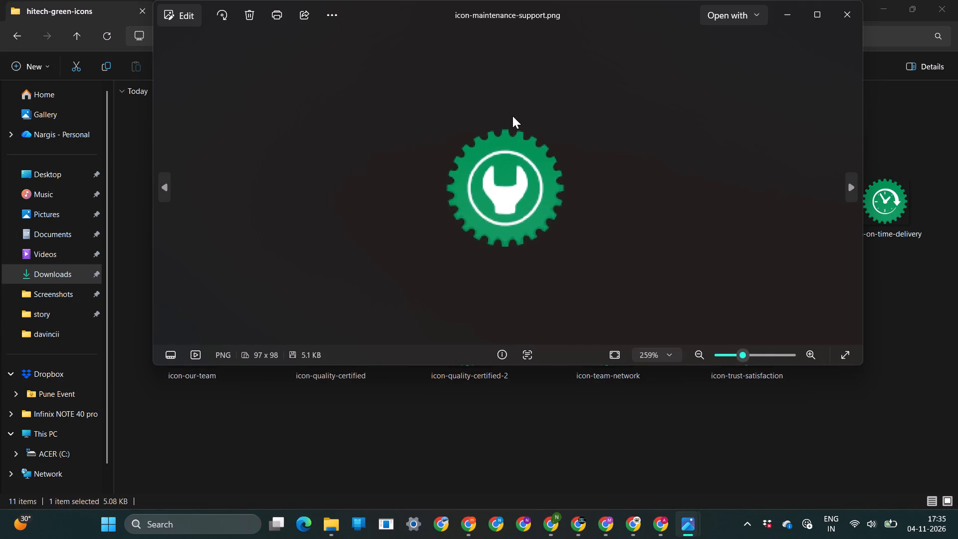
pyautogui.keyDown('ctrl'); pyautogui.scroll(6, 512, 116); pyautogui.keyUp('ctrl')
pyautogui.click(852, 11)
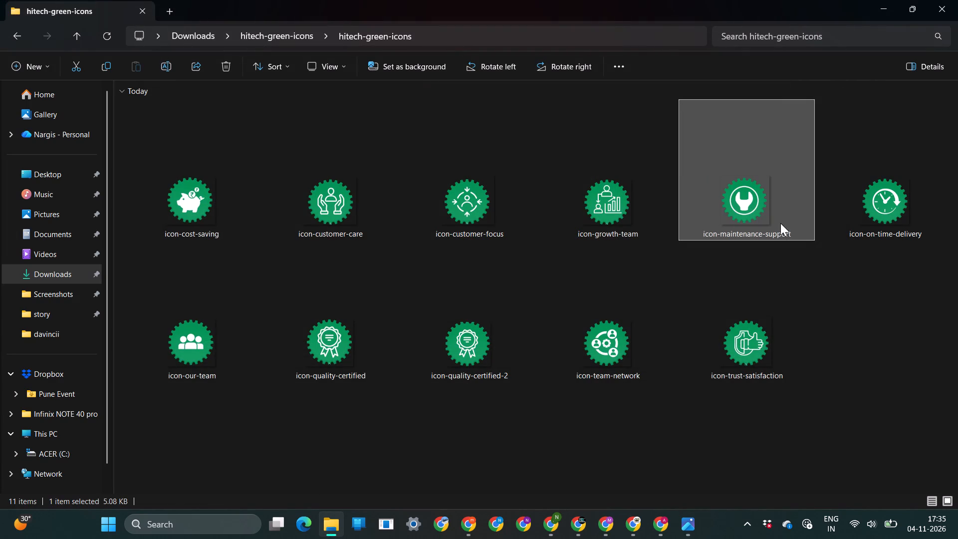
pyautogui.click(557, 527)
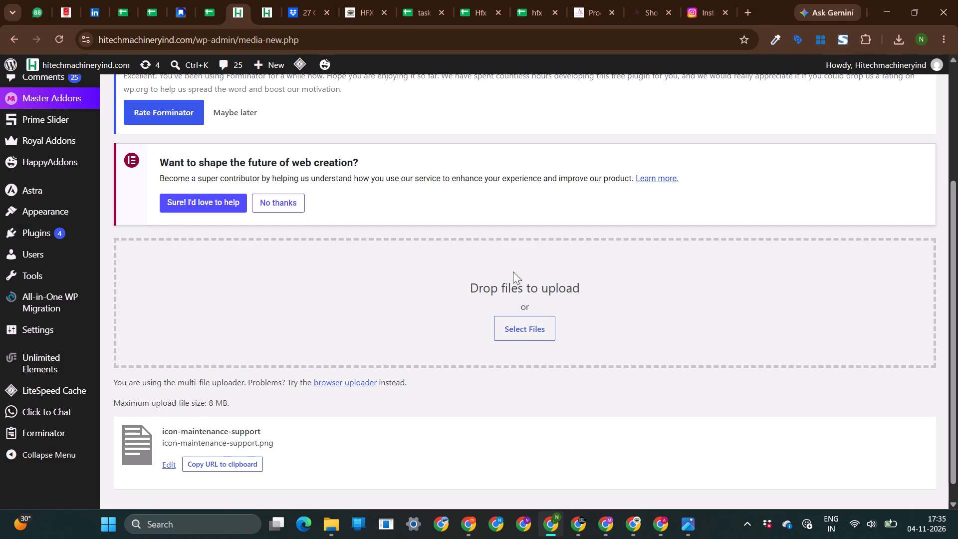
# Go to the website's About Us page in the other site tab and open it for editing with Elementor.
pyautogui.scroll(5, 455, 285)
pyautogui.click(272, 2)
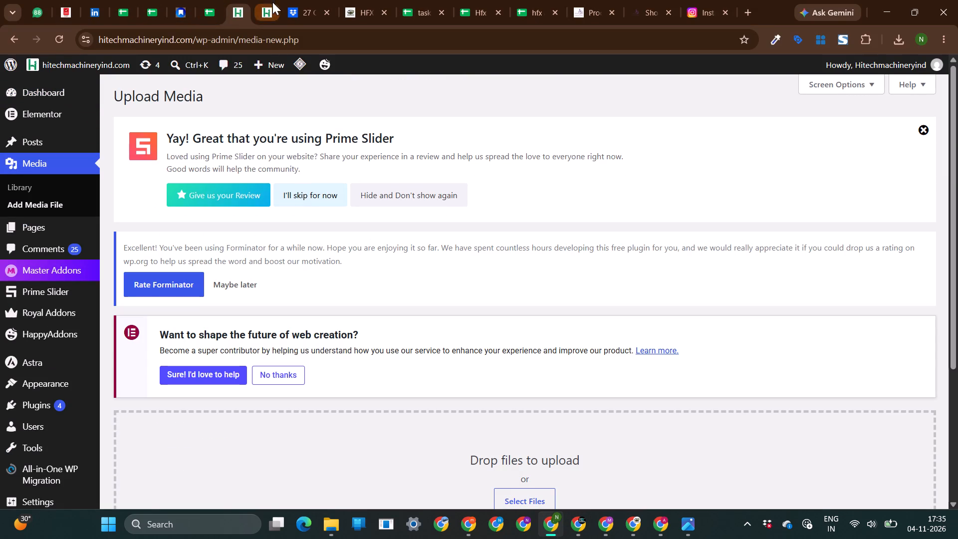
pyautogui.click(234, 50)
pyautogui.click(236, 49)
pyautogui.press('Return')
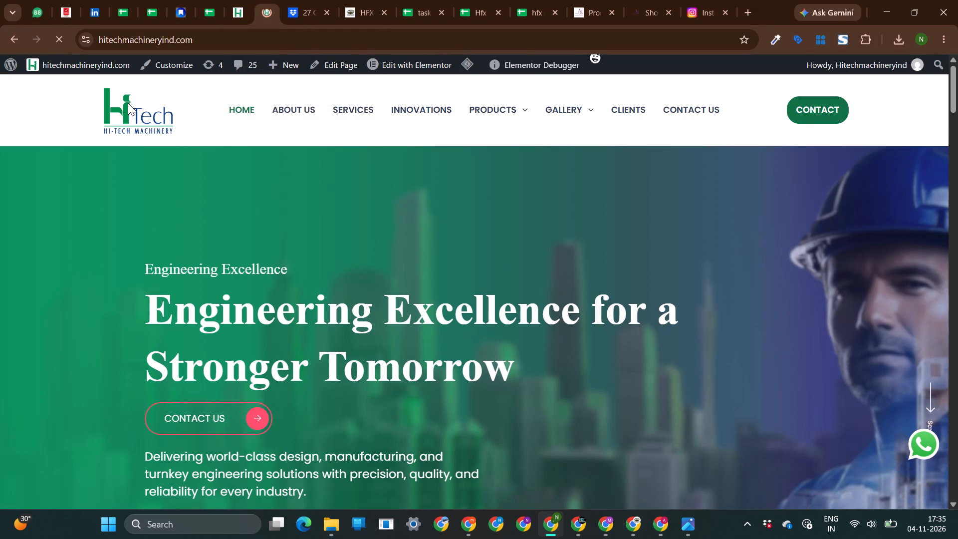
pyautogui.click(281, 114)
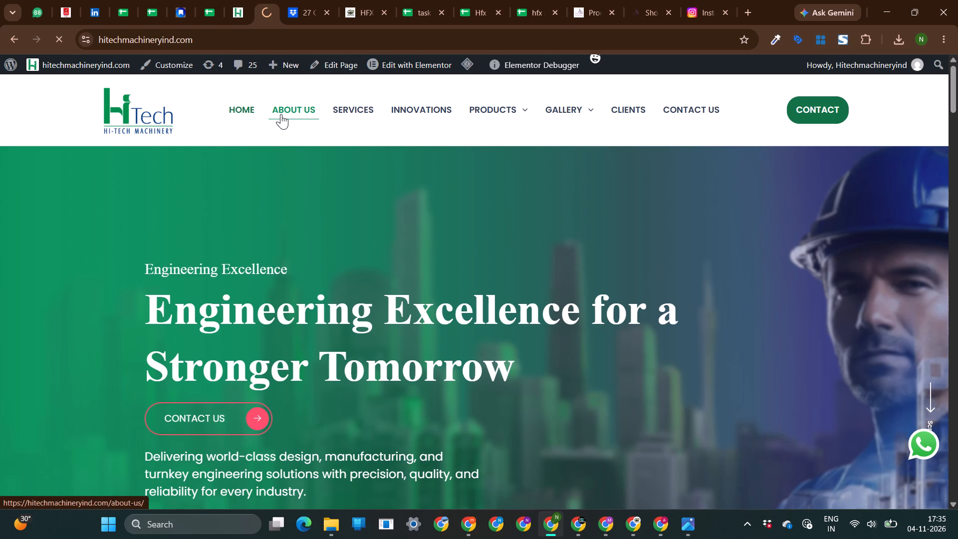
pyautogui.scroll(-7, 454, 270)
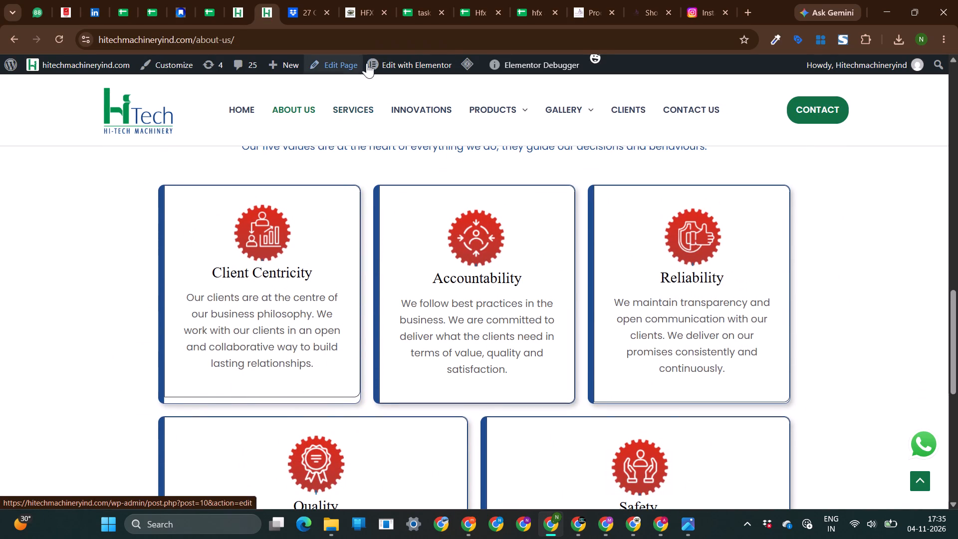
pyautogui.click(392, 64)
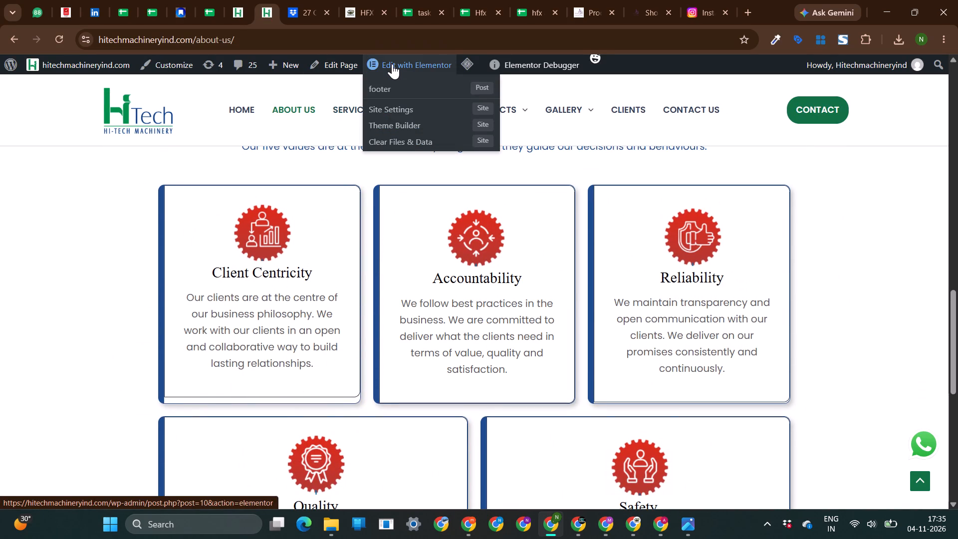
# Open the live home page in the media upload tab and examine the icon cards under Why Choose Hi Tech.
pyautogui.click(240, 12)
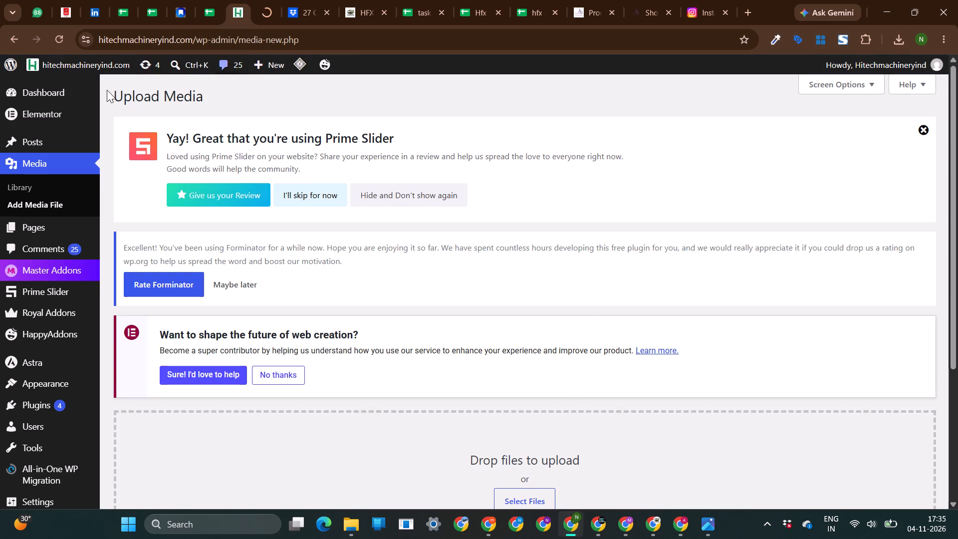
pyautogui.click(90, 68)
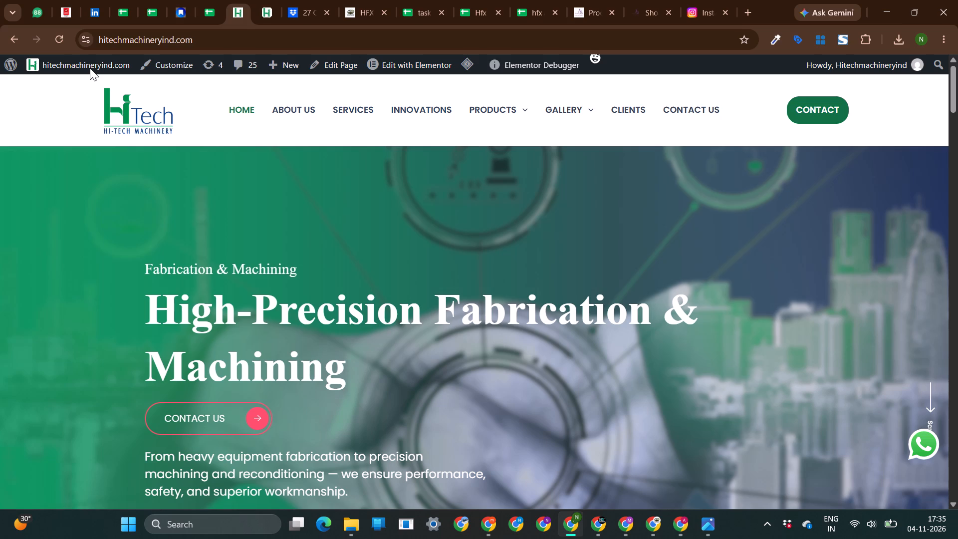
pyautogui.click(293, 106)
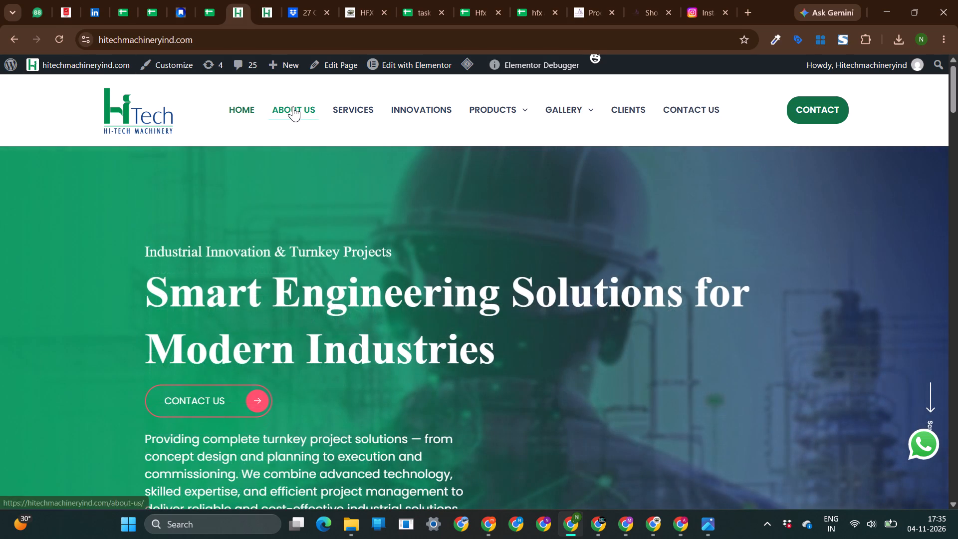
pyautogui.click(240, 109)
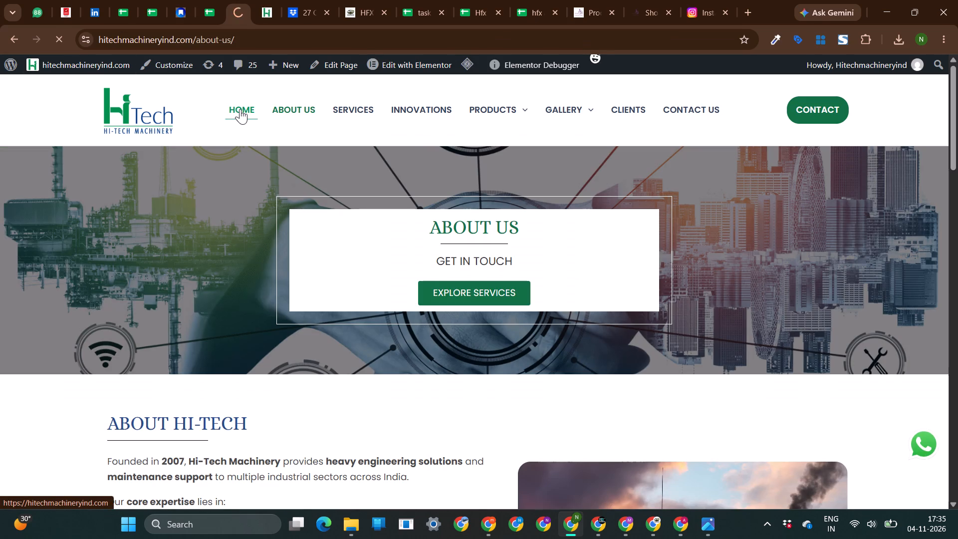
pyautogui.scroll(-11, 331, 332)
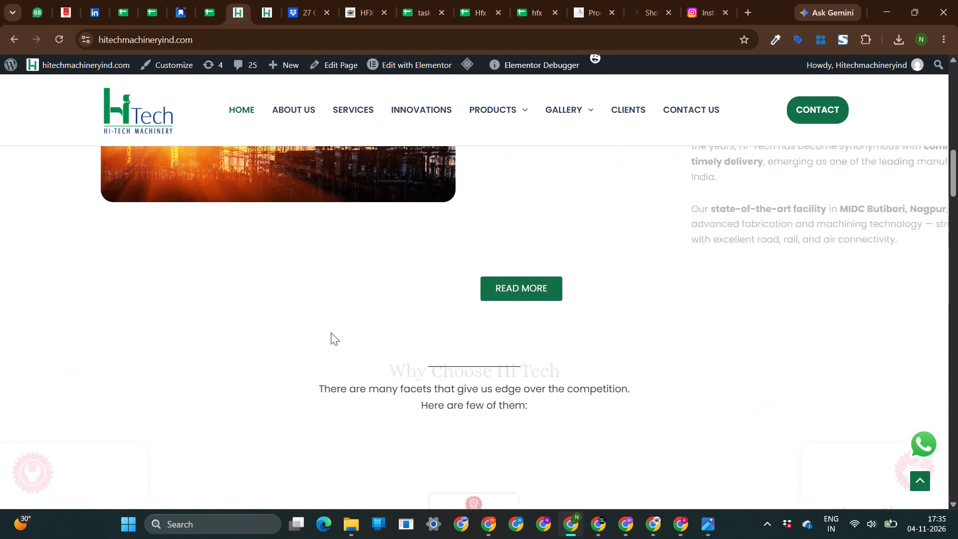
pyautogui.scroll(-2, 331, 332)
pyautogui.scroll(4, 331, 332)
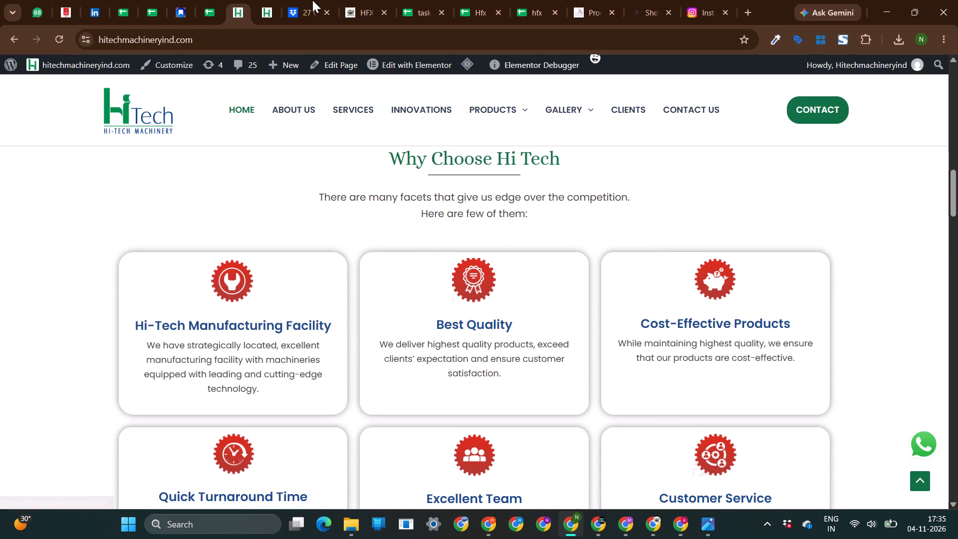
# Return to the About Us page's Elementor editor tab.
pyautogui.click(265, 0)
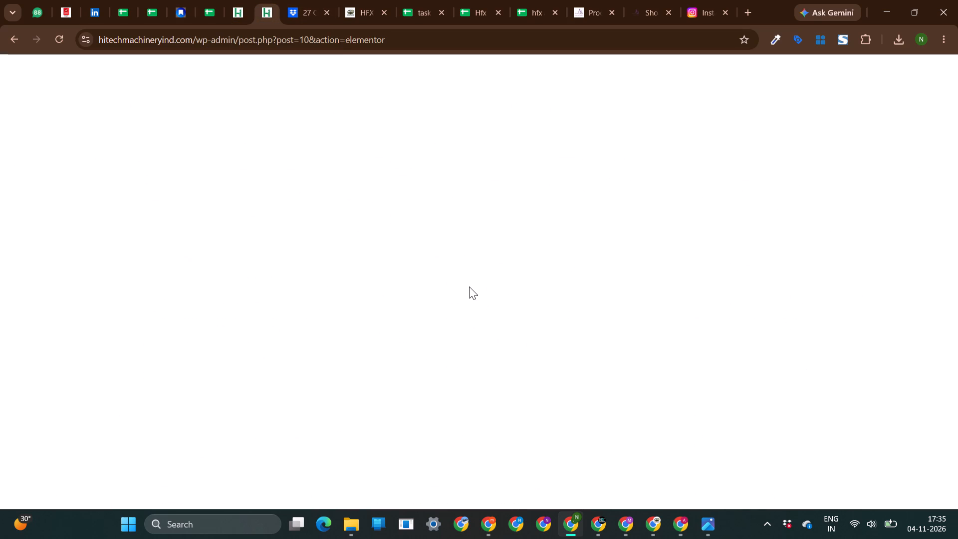
pyautogui.click(530, 0)
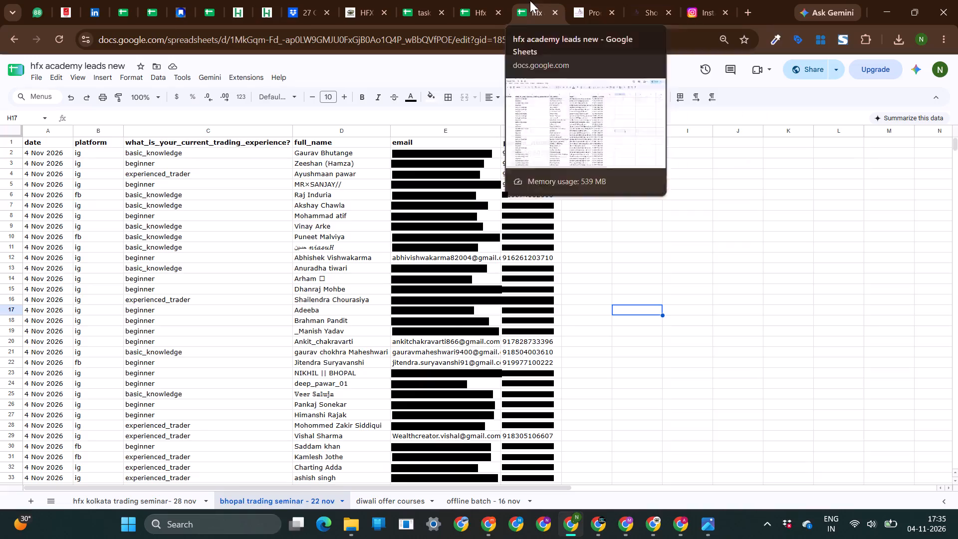
pyautogui.click(652, 2)
pyautogui.click(259, 0)
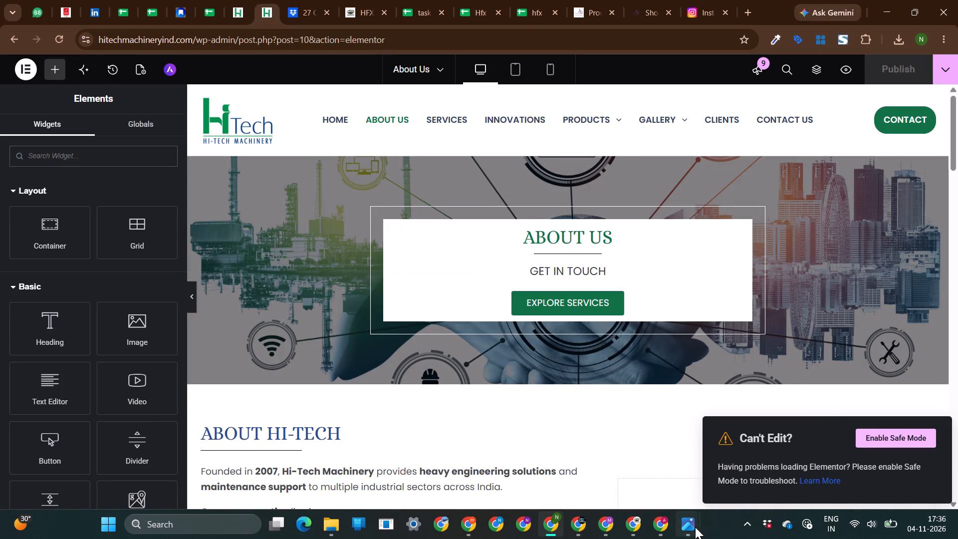
# Bring up Screenshot (2194).png and Screenshot (2193).png in Photos to examine the home and About Us icon cards.
pyautogui.click(727, 466)
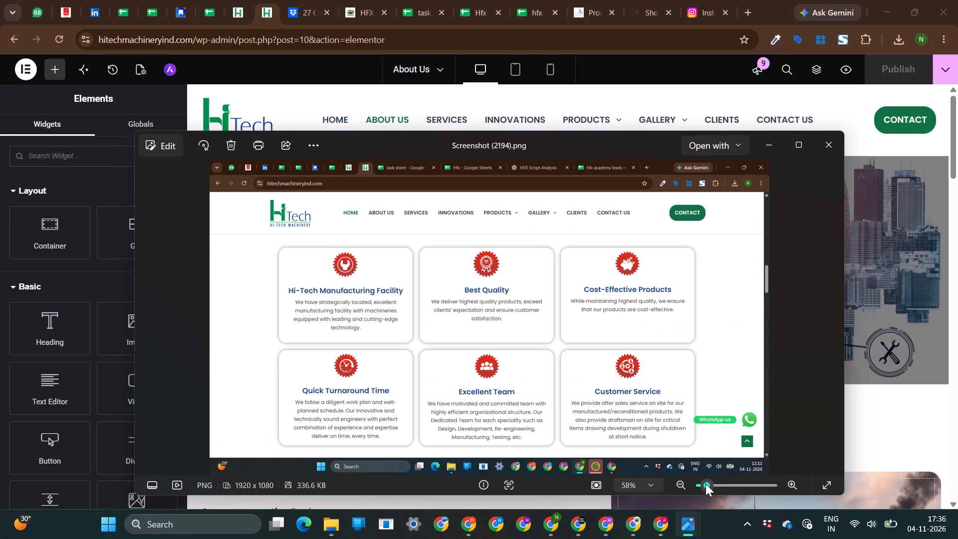
pyautogui.click(650, 462)
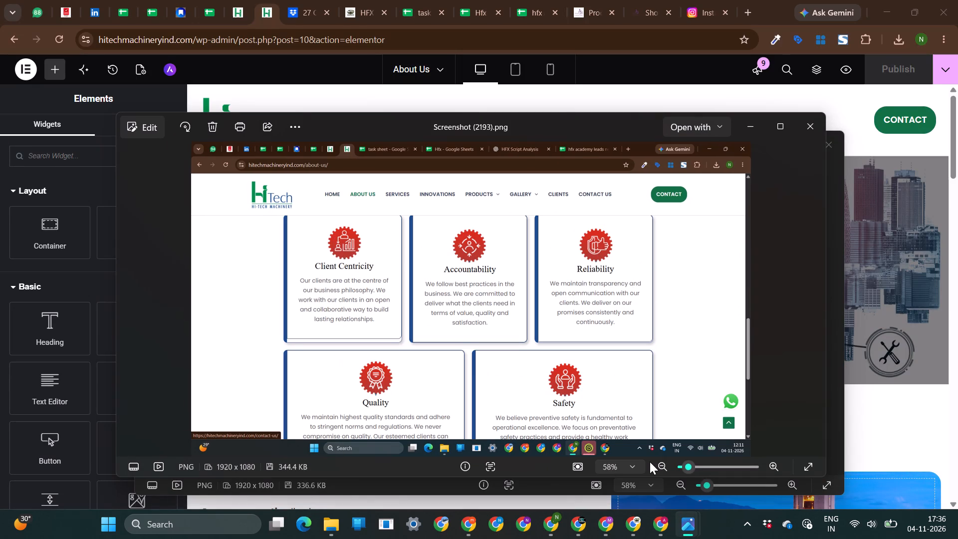
# Return to the About Us editor and replace the Client Centricity card's image with icon-growth-team from the media library.
pyautogui.click(863, 233)
pyautogui.scroll(-7, 293, 347)
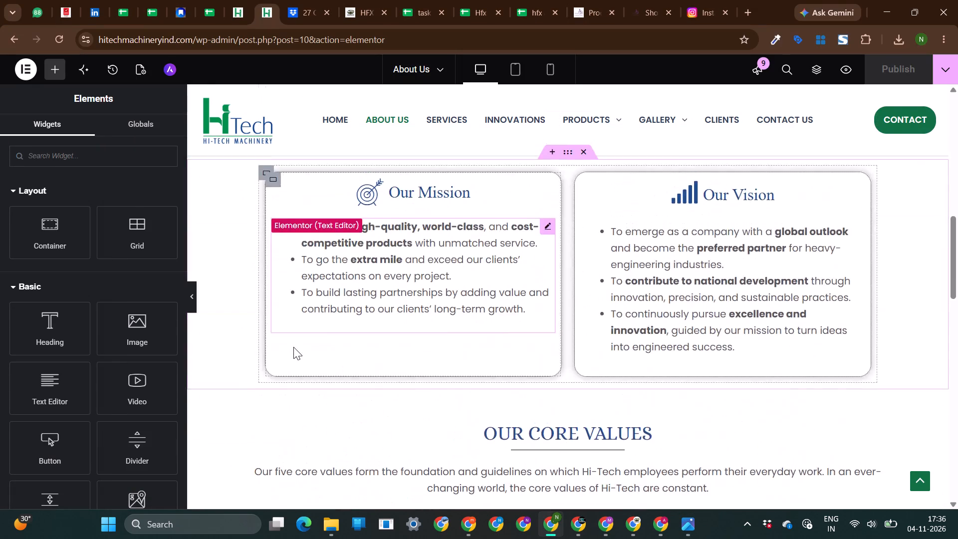
pyautogui.scroll(-1, 293, 347)
pyautogui.click(342, 221)
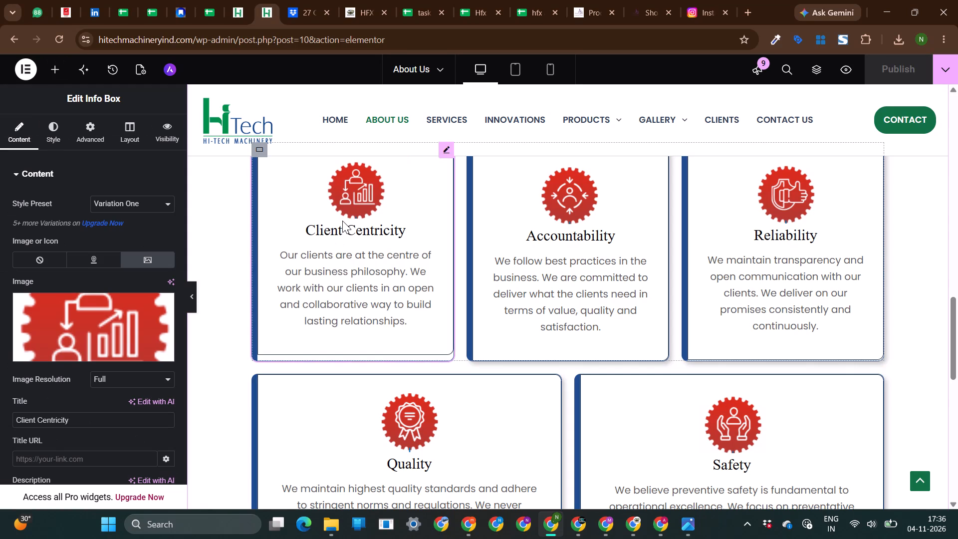
pyautogui.click(73, 317)
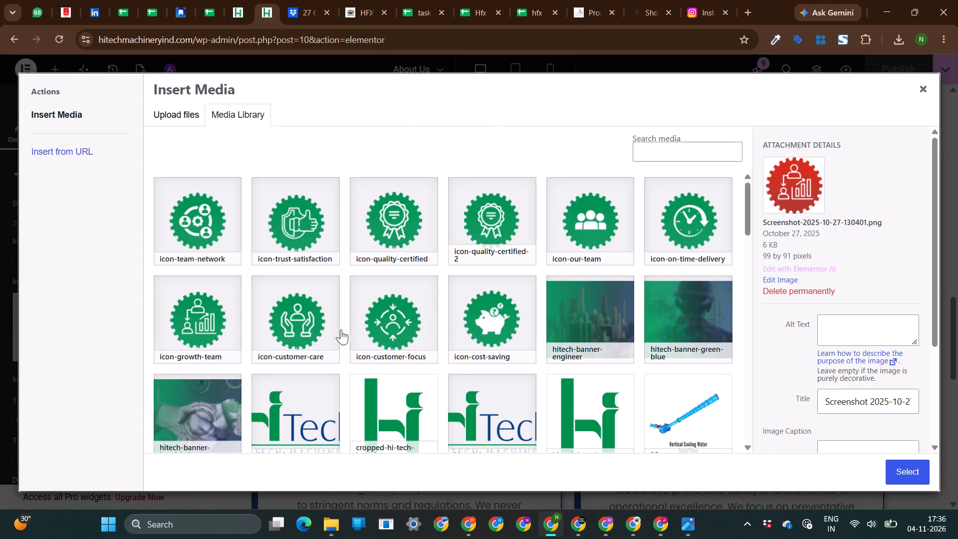
pyautogui.click(195, 309)
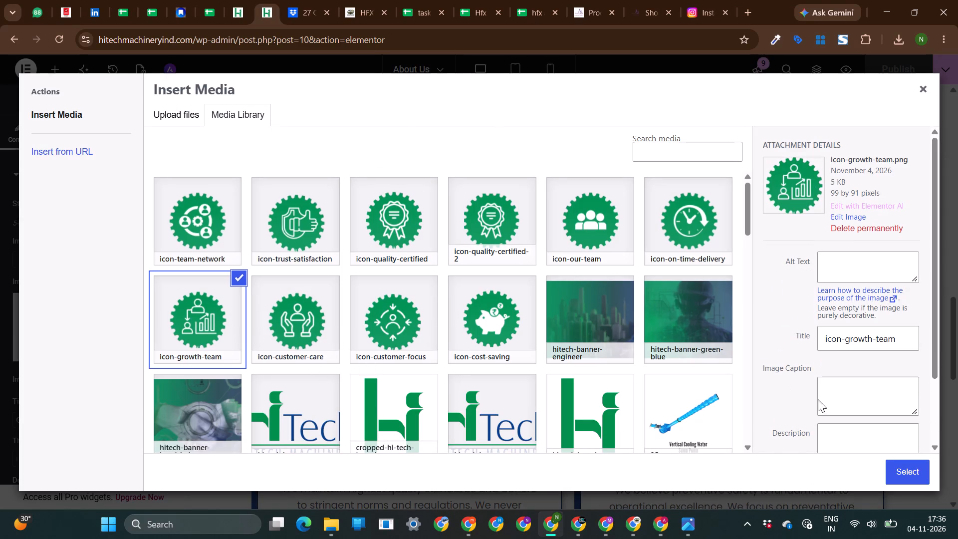
pyautogui.click(905, 468)
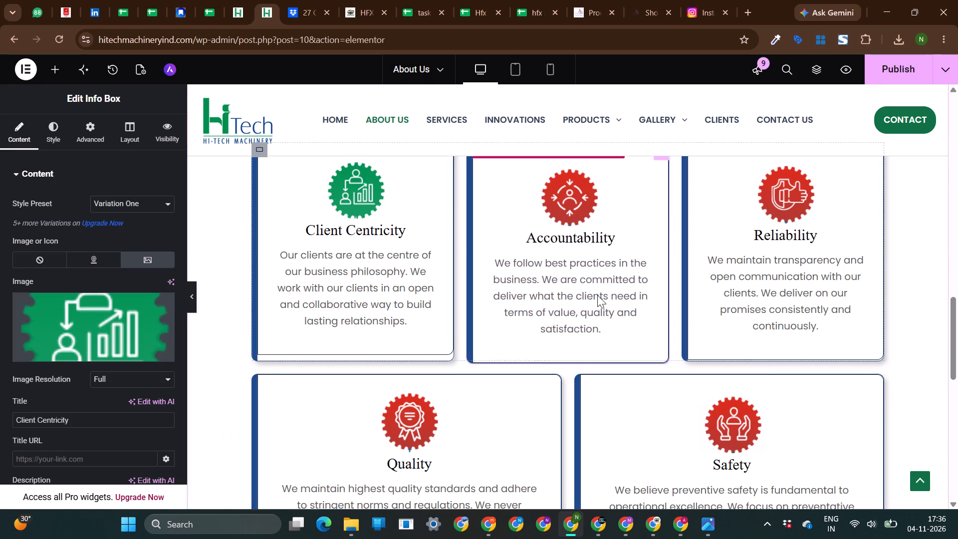
# Replace the Accountability card's image with icon-customer-focus from the media library.
pyautogui.click(569, 231)
pyautogui.click(90, 303)
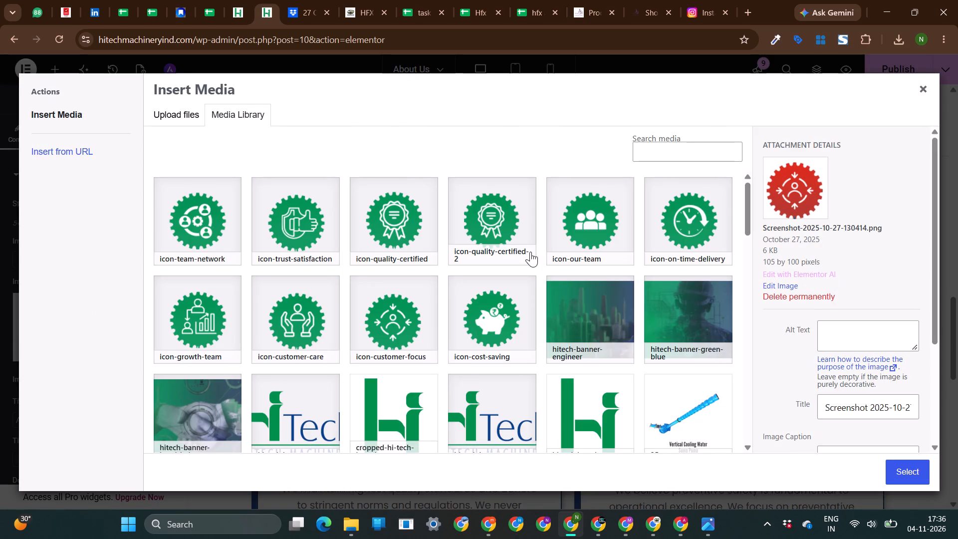
pyautogui.click(411, 328)
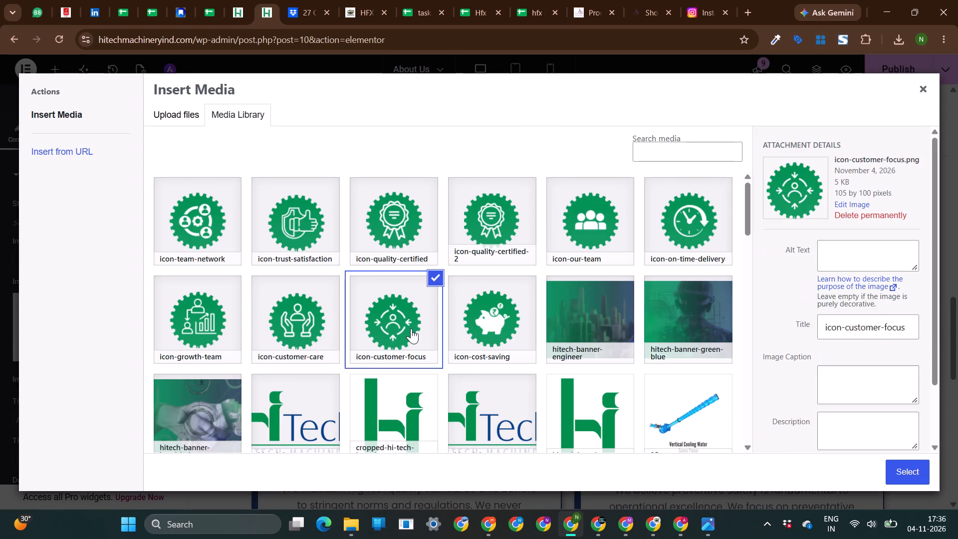
pyautogui.click(907, 470)
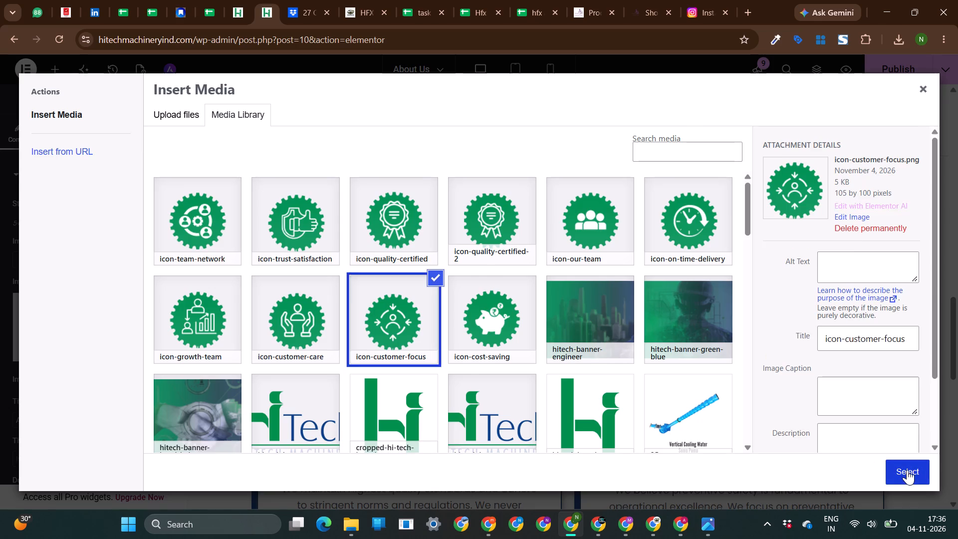
# Replace the Reliability card's image with icon-trust-satisfaction from the media library.
pyautogui.click(825, 322)
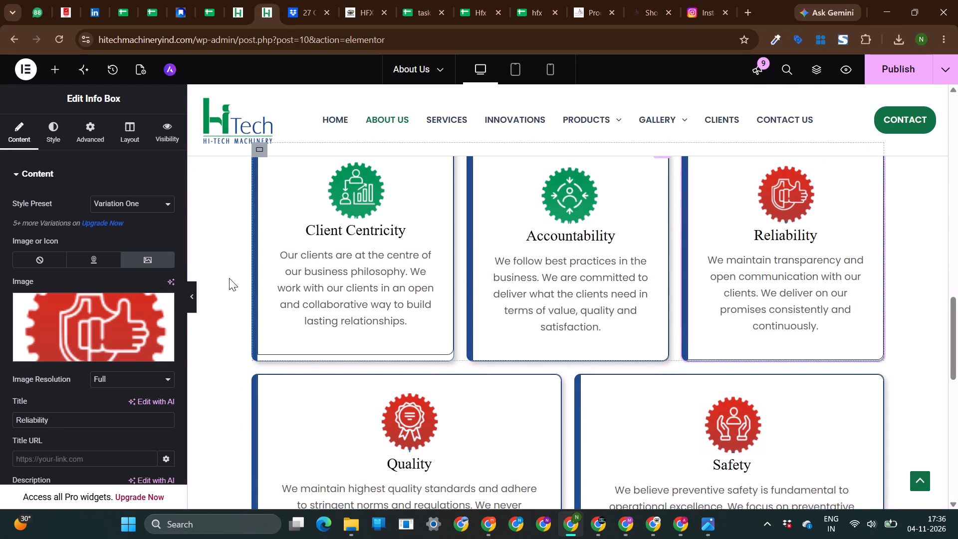
pyautogui.click(93, 296)
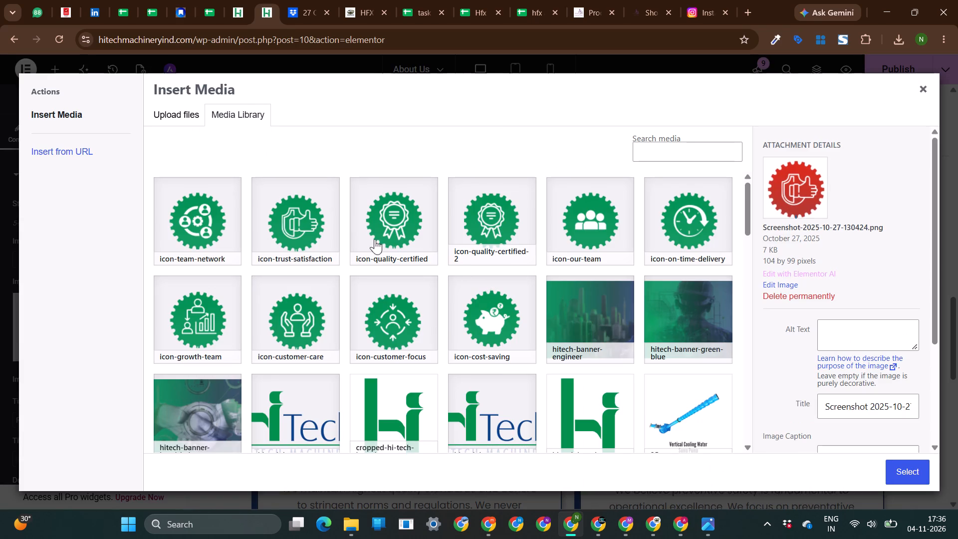
pyautogui.click(311, 221)
pyautogui.click(900, 468)
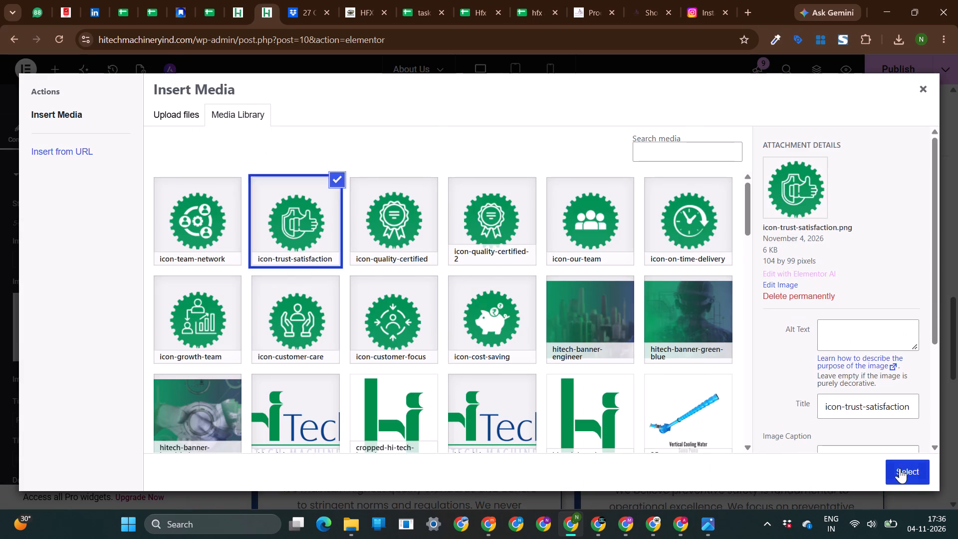
# Replace the Quality card's image with icon-quality-certified from the media library.
pyautogui.click(358, 398)
pyautogui.scroll(-1, 358, 398)
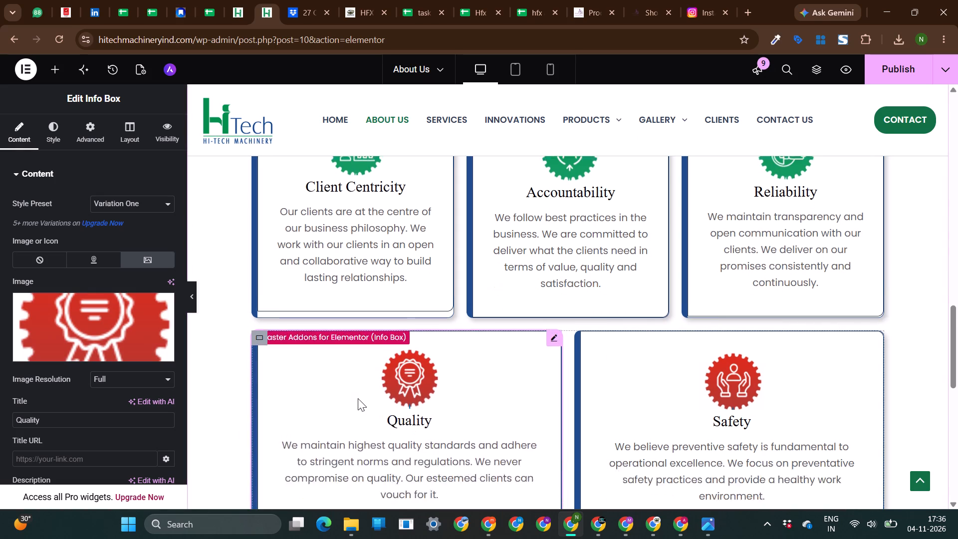
pyautogui.scroll(-1, 358, 398)
pyautogui.click(111, 304)
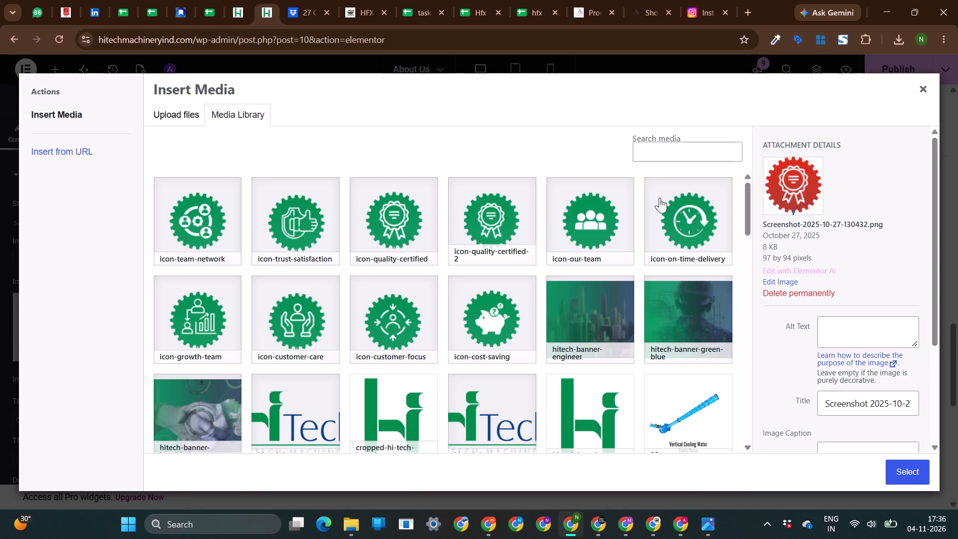
pyautogui.click(476, 247)
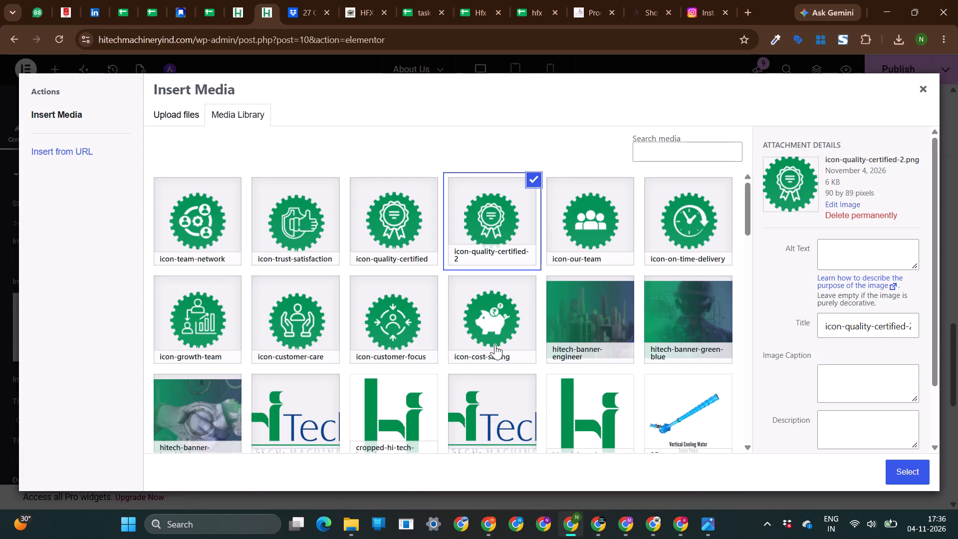
pyautogui.click(404, 223)
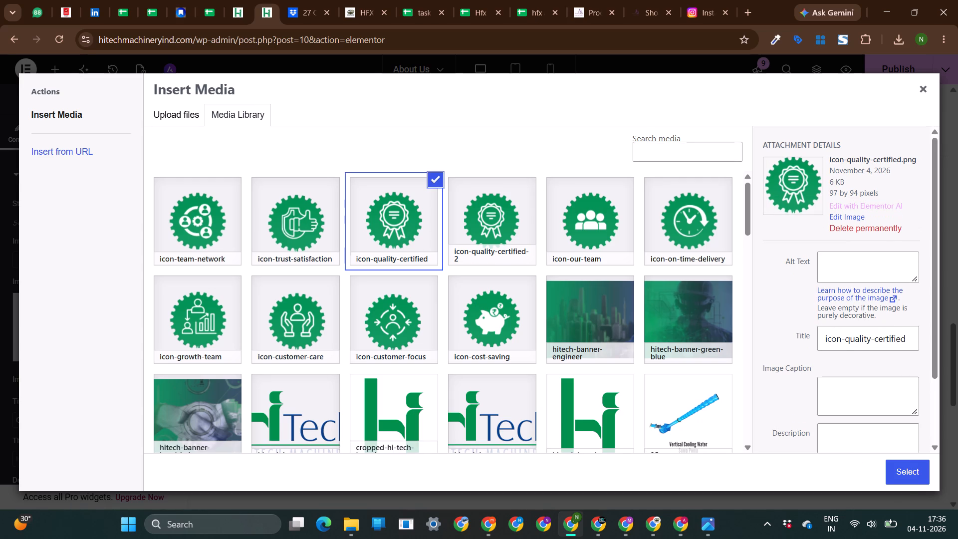
pyautogui.click(910, 482)
# Replace the Safety card's image with icon-customer-care from the media library.
pyautogui.click(723, 326)
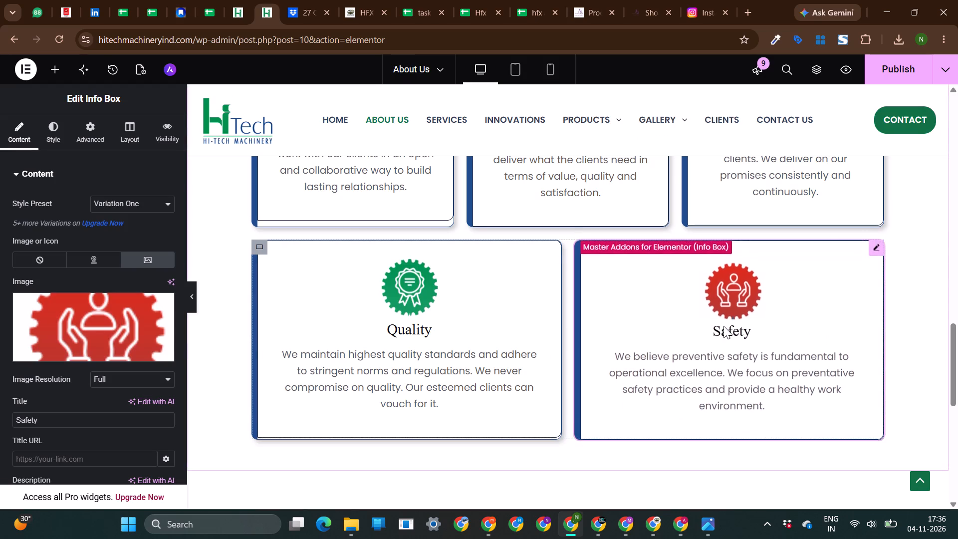
pyautogui.click(87, 322)
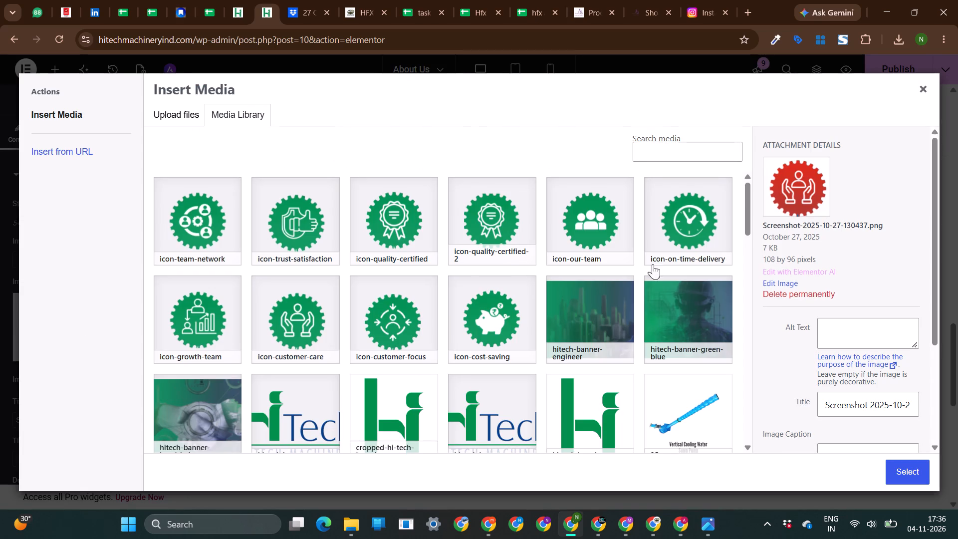
pyautogui.click(275, 319)
pyautogui.click(900, 472)
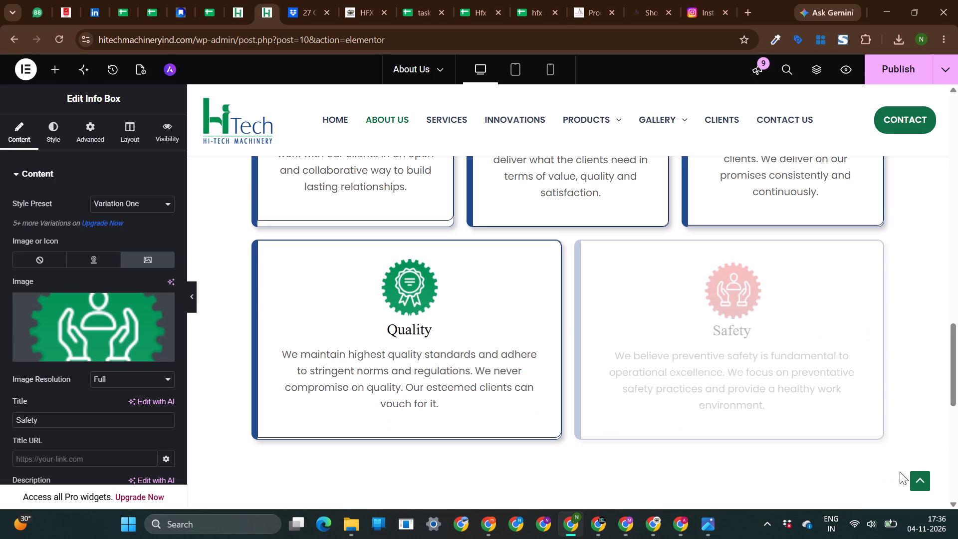
# Publish the About Us page changes and review the cards under Our Core Values.
pyautogui.click(887, 71)
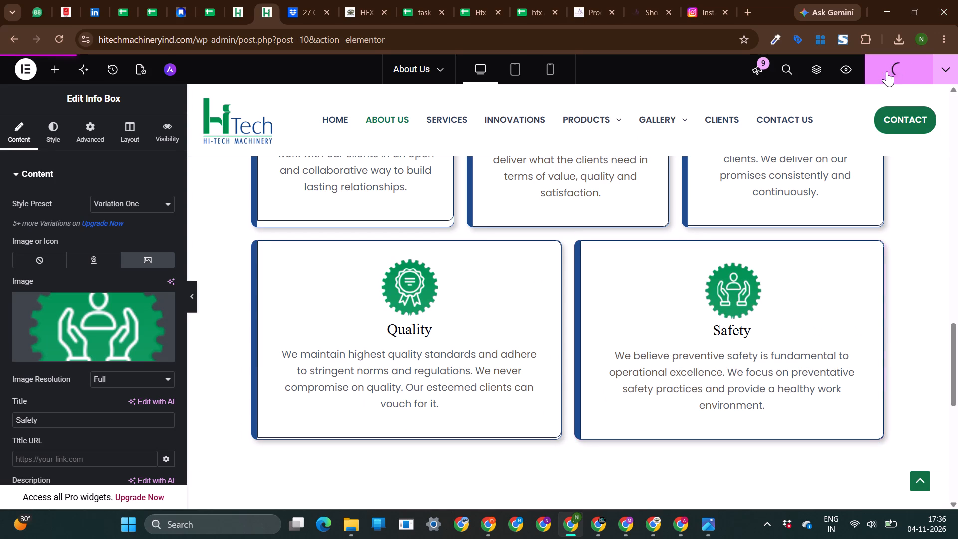
pyautogui.scroll(5, 595, 316)
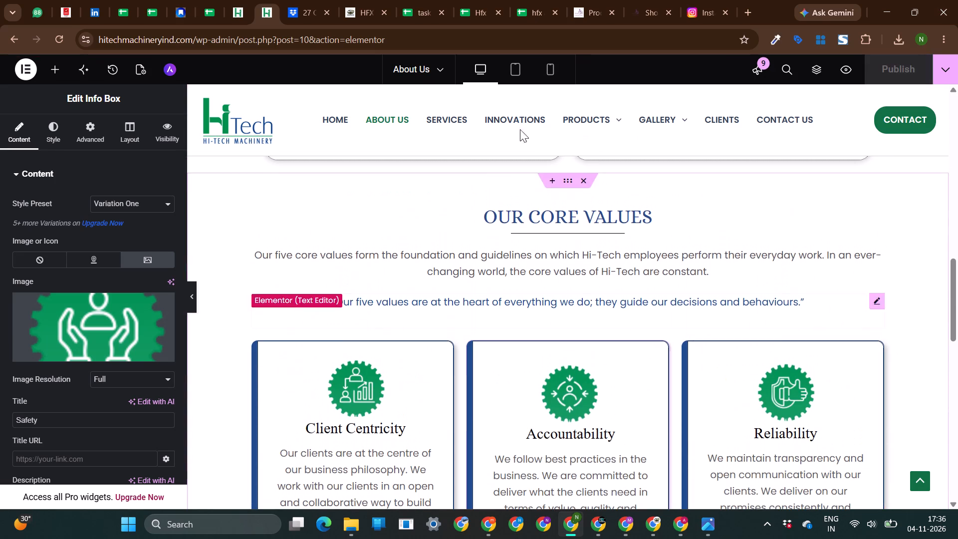
# Go to the live home page in the other site tab and open it for editing with Elementor.
pyautogui.click(240, 0)
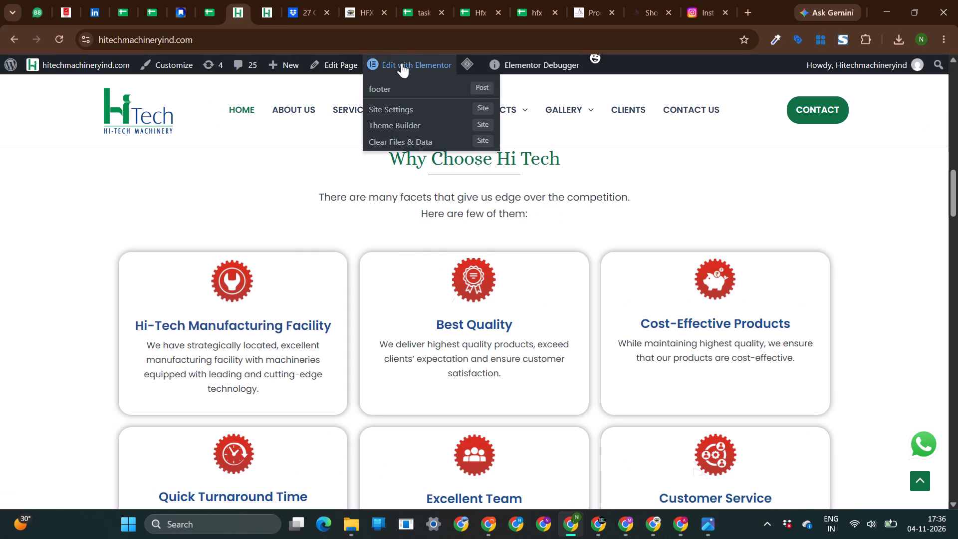
pyautogui.click(402, 63)
# In the About Us tab, leave the Elementor editor and go to the live home page.
pyautogui.click(260, 2)
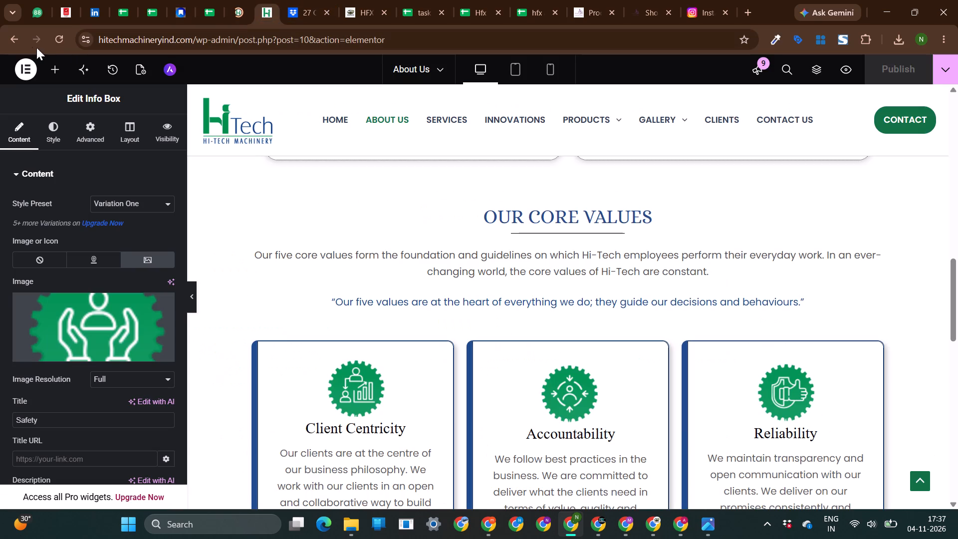
pyautogui.click(15, 42)
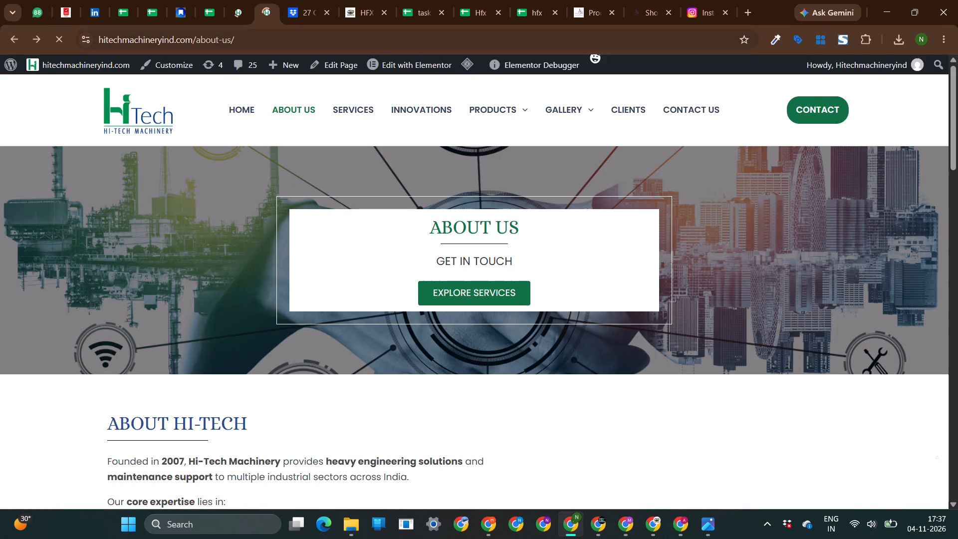
pyautogui.click(241, 108)
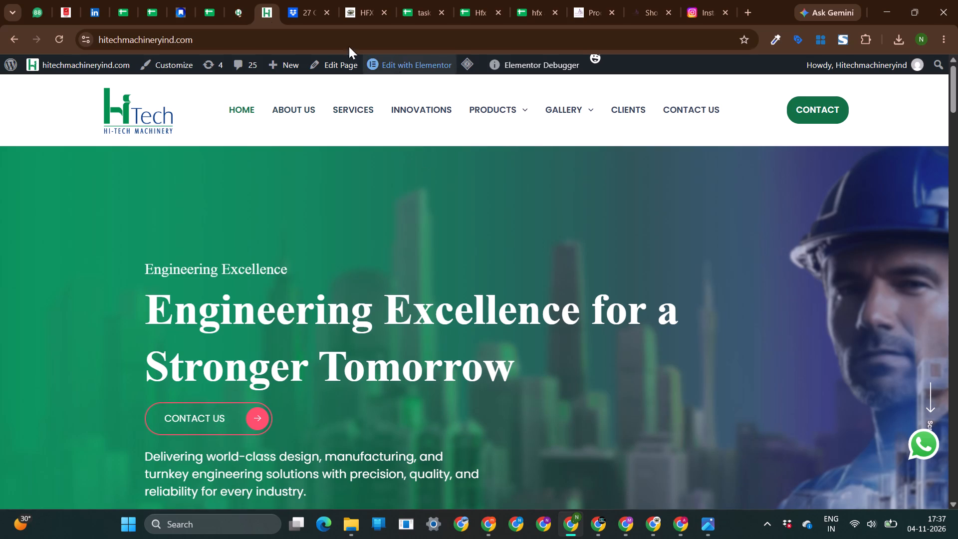
pyautogui.click(237, 0)
pyautogui.click(272, 4)
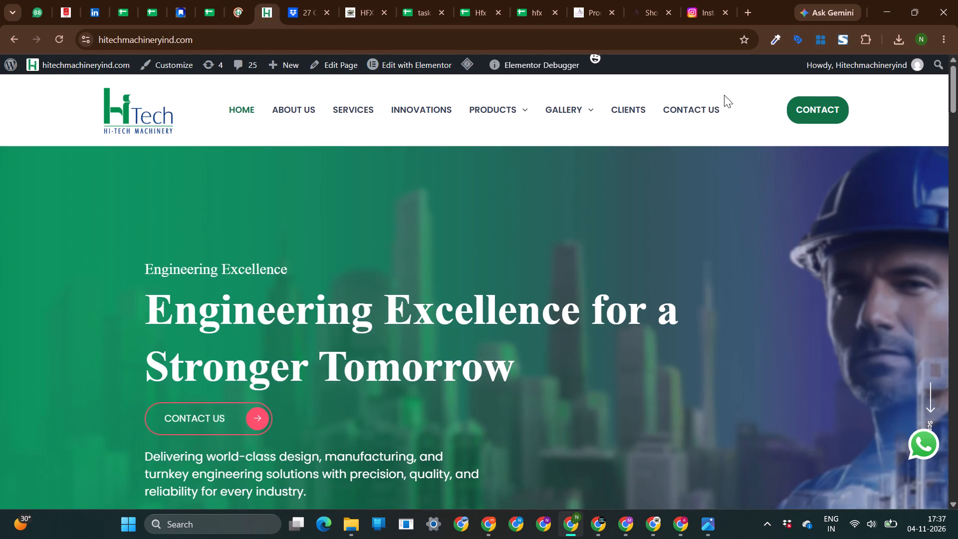
# Open the live Contact Us and Clients pages one after the other and examine their content.
pyautogui.click(697, 108)
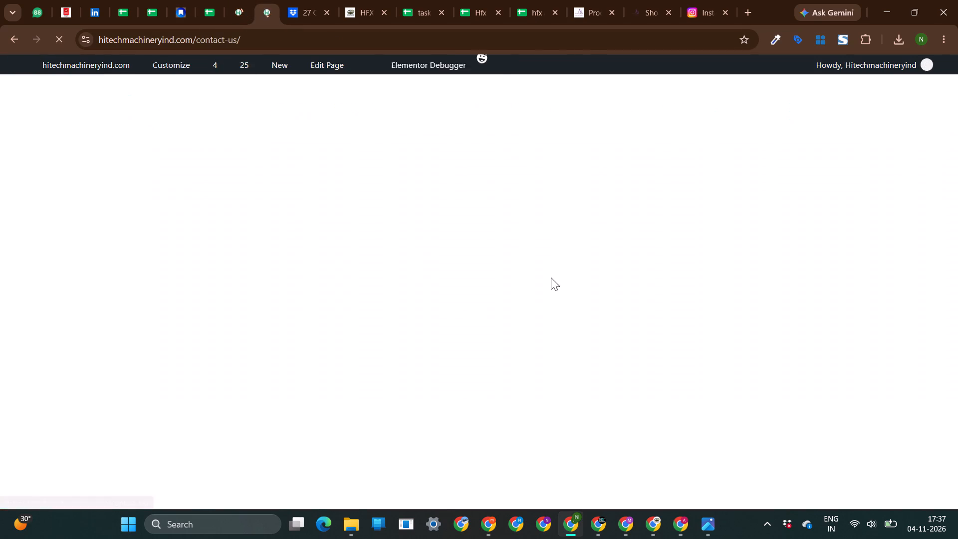
pyautogui.scroll(-9, 547, 283)
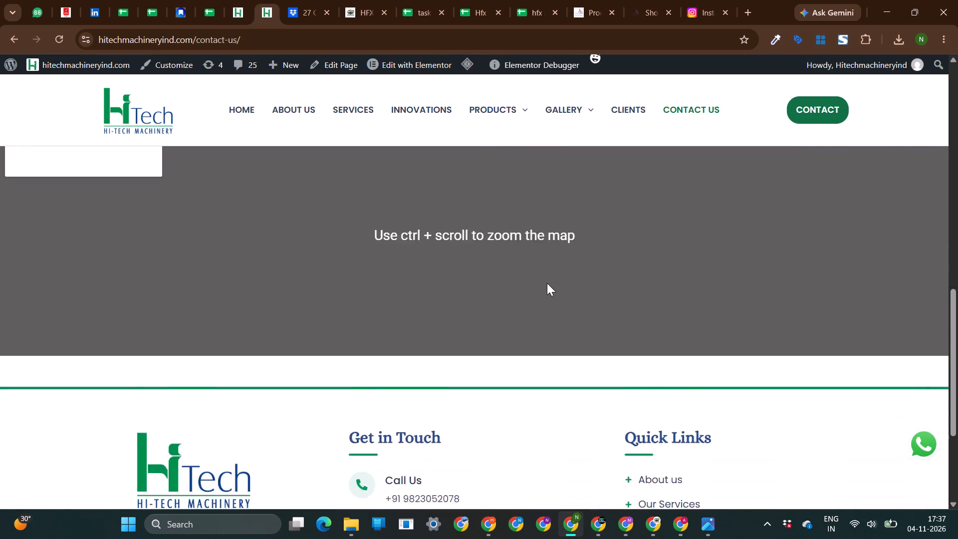
pyautogui.scroll(-2, 547, 283)
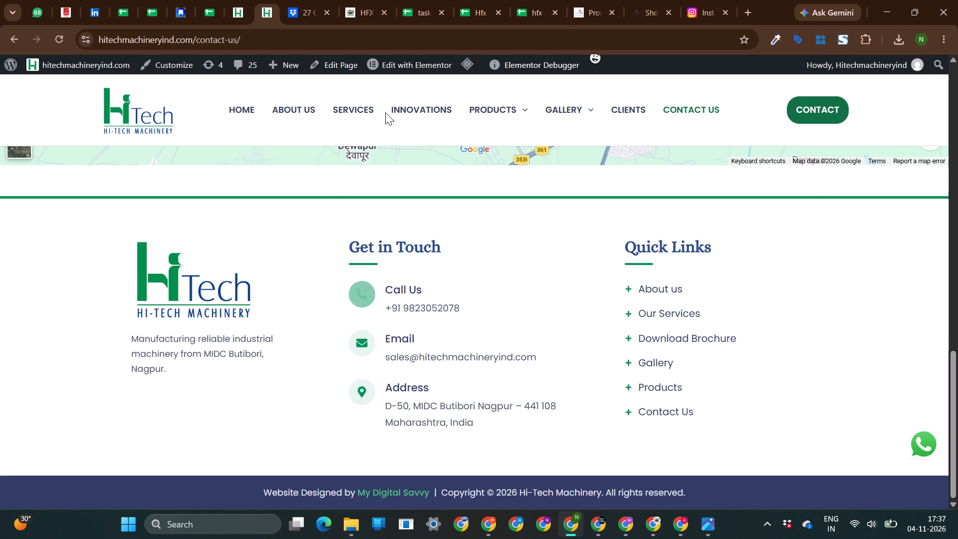
pyautogui.scroll(4, 451, 198)
pyautogui.click(628, 109)
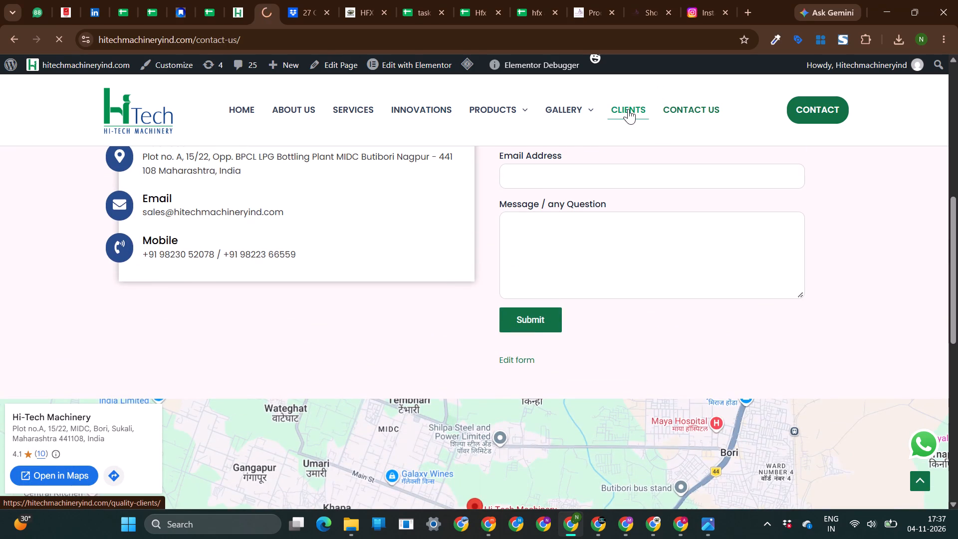
pyautogui.scroll(-5, 464, 381)
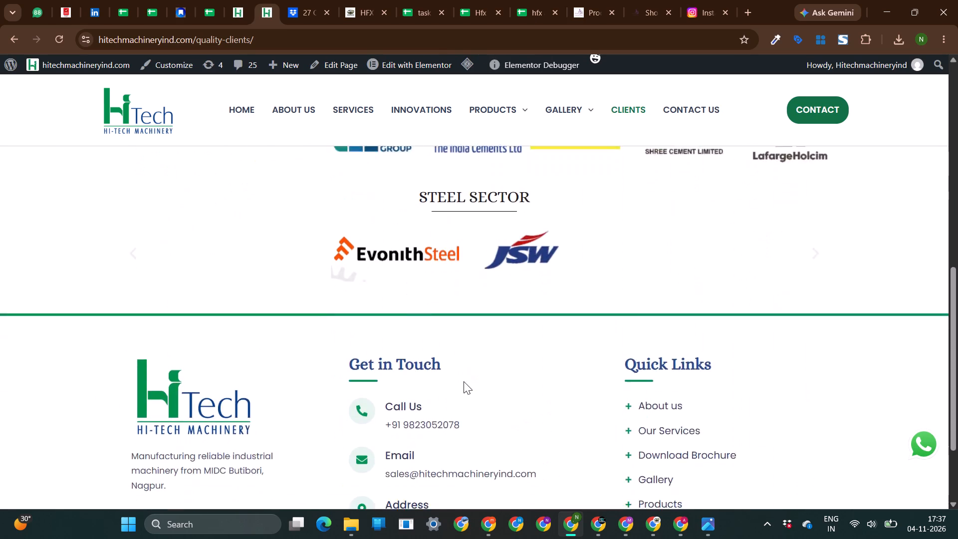
pyautogui.hscroll(1, 464, 381)
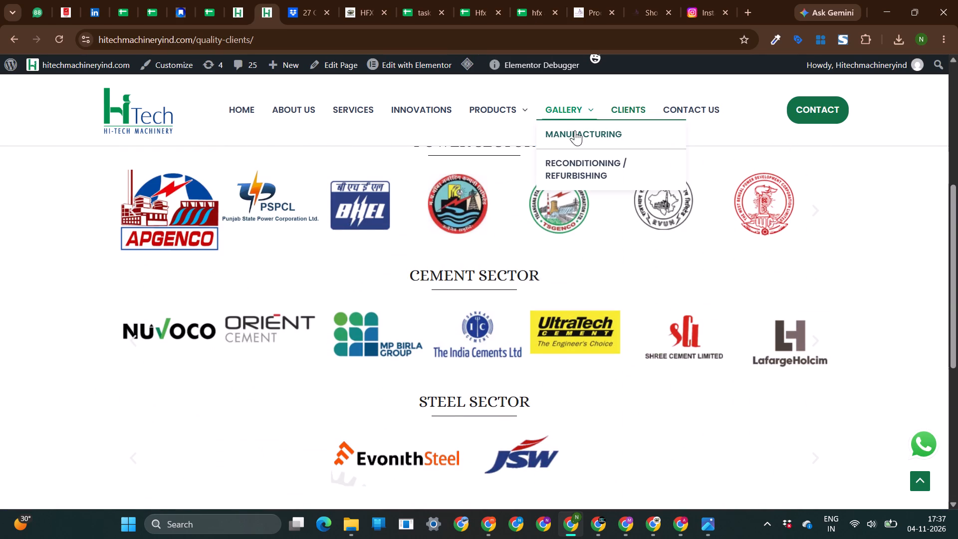
# Open the gallery's Manufacturing page and the main Gallery page and examine their content.
pyautogui.click(575, 132)
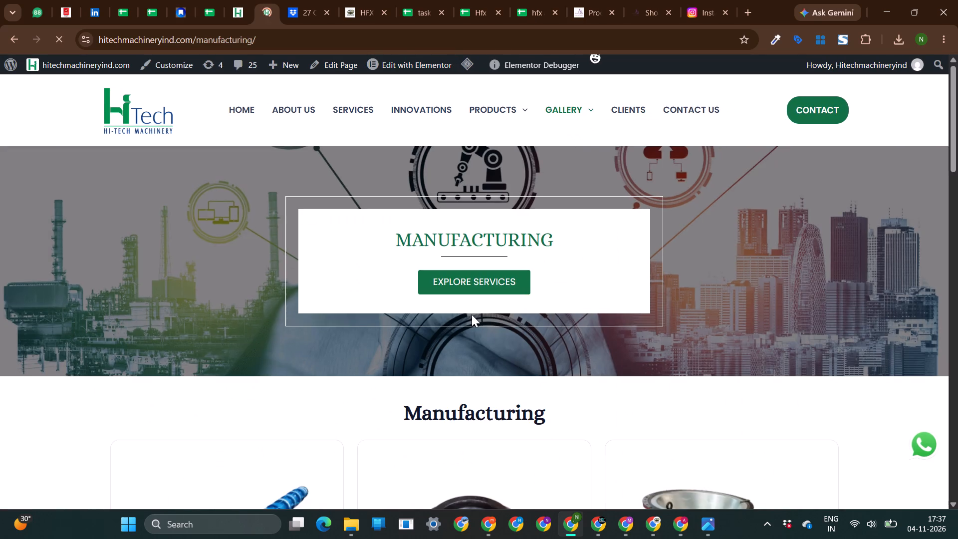
pyautogui.scroll(-11, 472, 314)
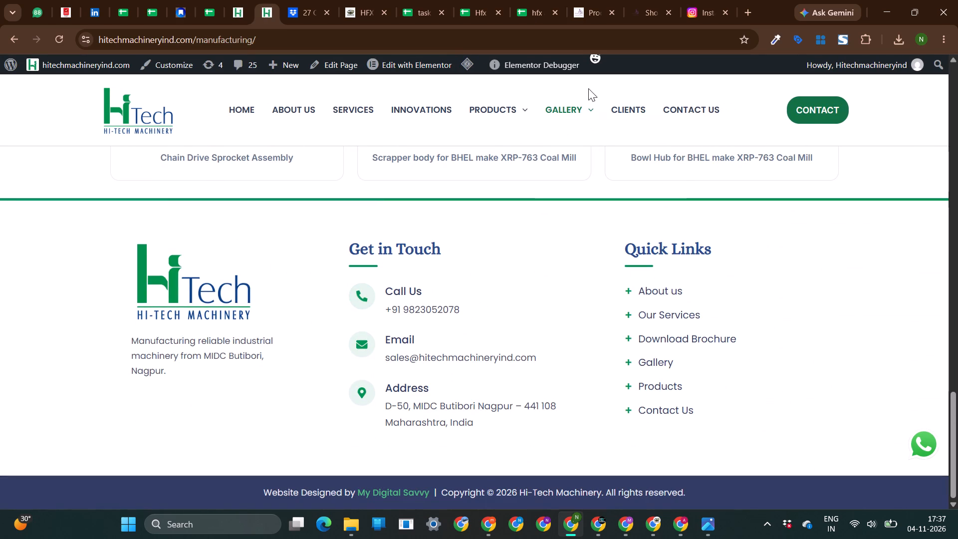
pyautogui.click(566, 110)
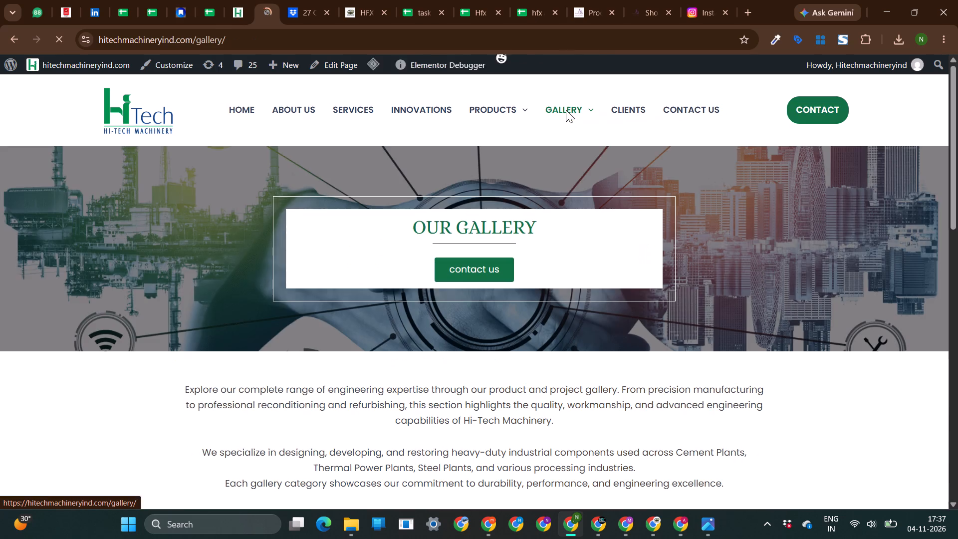
pyautogui.scroll(-4, 502, 302)
pyautogui.hscroll(1, 502, 302)
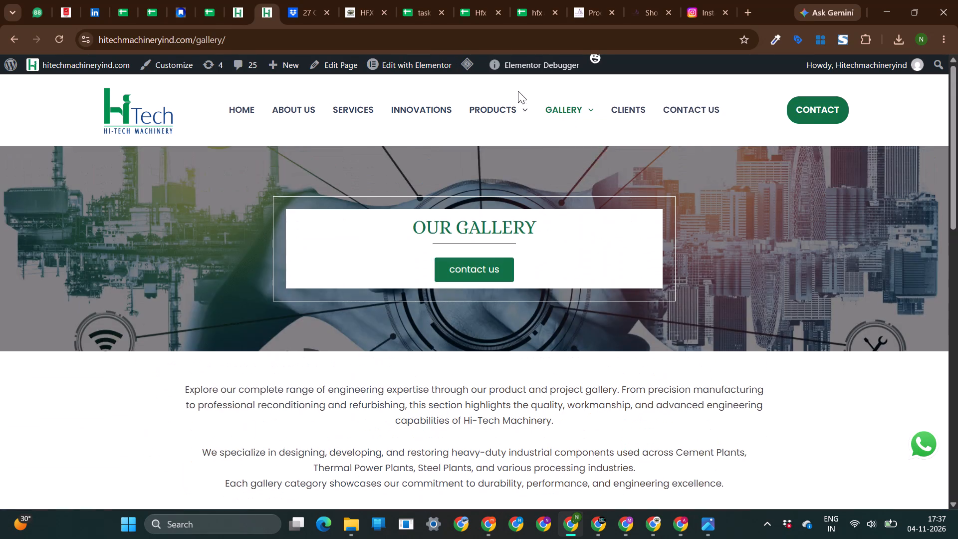
# Open the live Cement Plant products page and the Innovations page one after the other and examine their content.
pyautogui.click(512, 133)
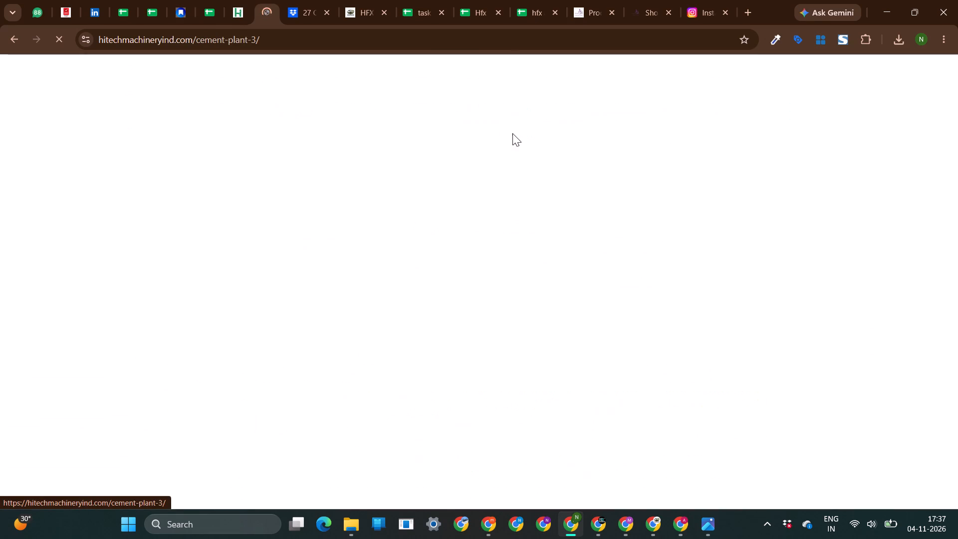
pyautogui.scroll(-6, 465, 288)
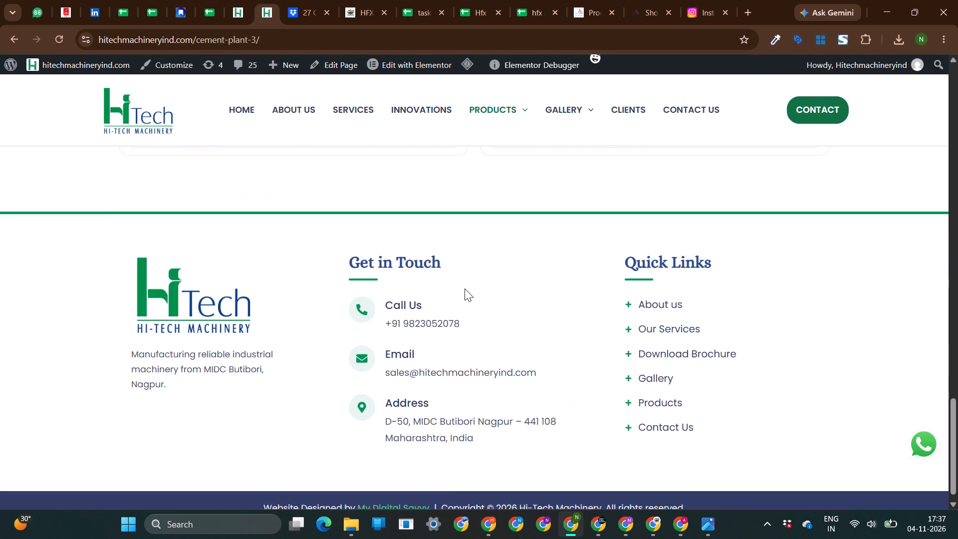
pyautogui.click(414, 115)
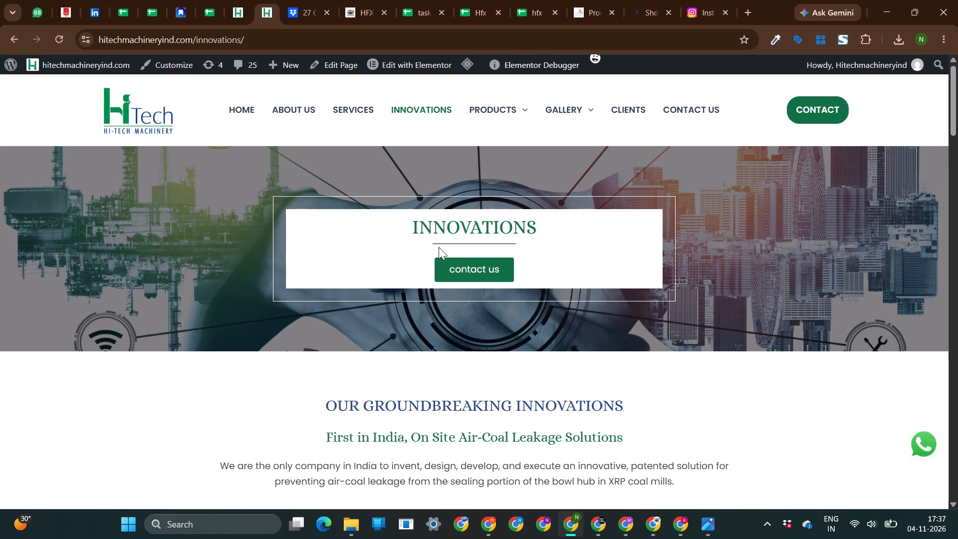
# Open the live Services and About Us pages one after the other and examine their cards and icons.
pyautogui.click(362, 111)
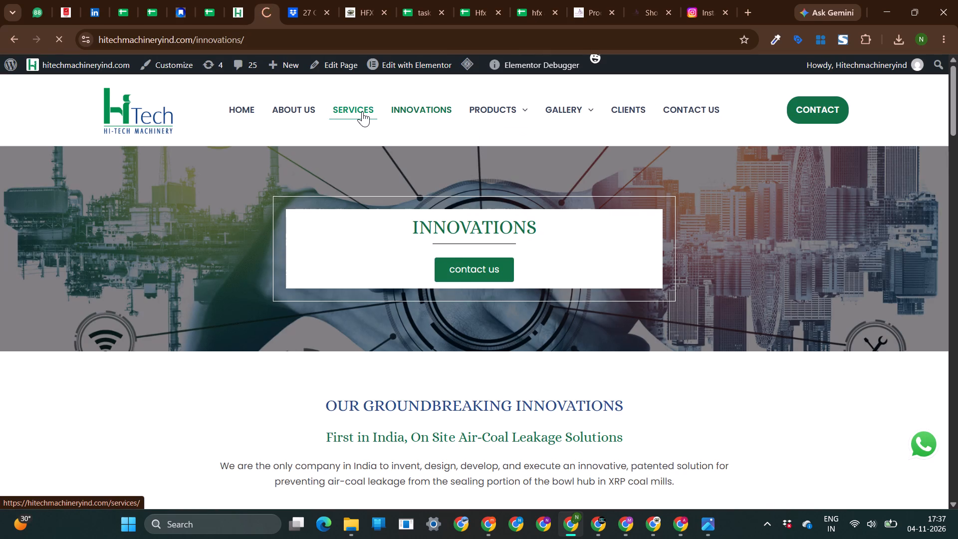
pyautogui.scroll(-6, 535, 338)
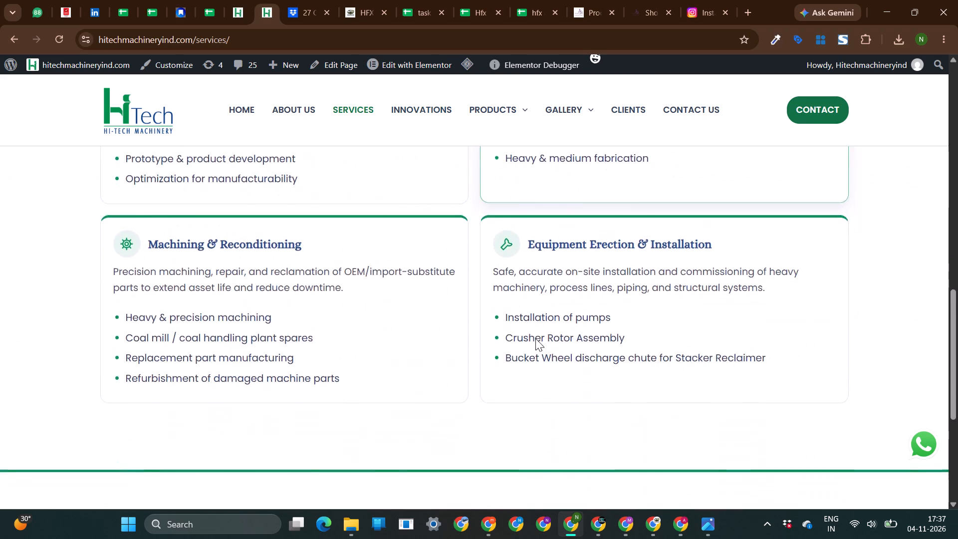
pyautogui.scroll(-2, 535, 338)
pyautogui.click(287, 109)
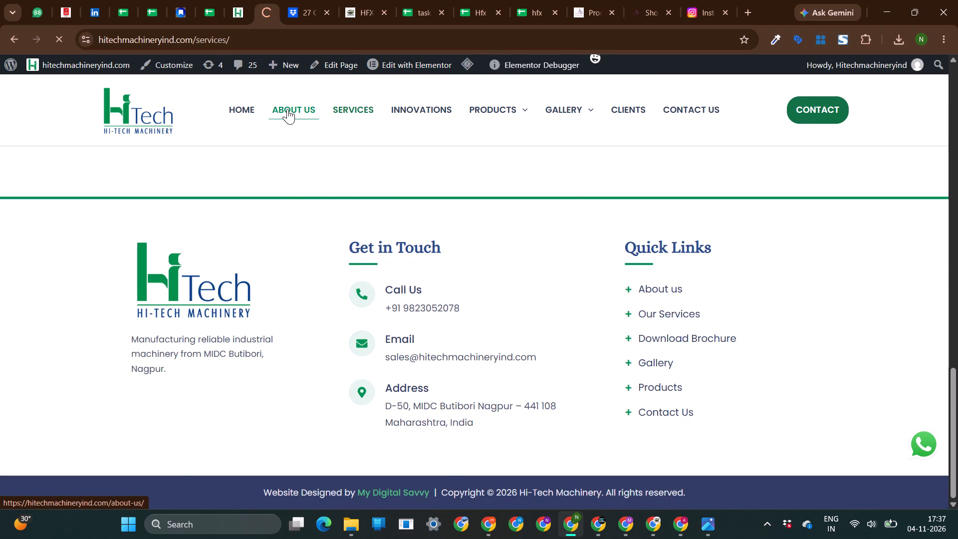
pyautogui.scroll(-3, 418, 300)
pyautogui.scroll(-4, 328, 331)
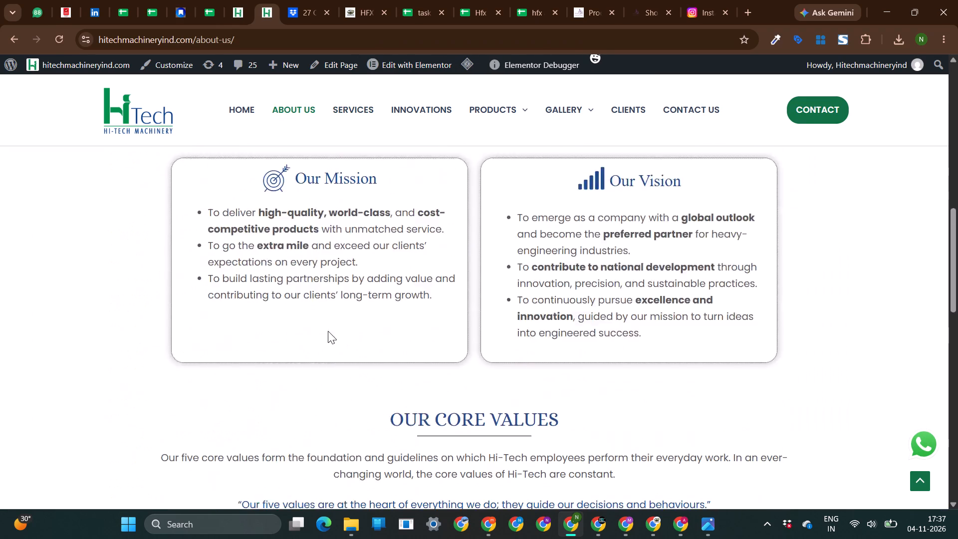
pyautogui.scroll(-1, 328, 331)
pyautogui.click(245, 1)
pyautogui.scroll(2, 550, 335)
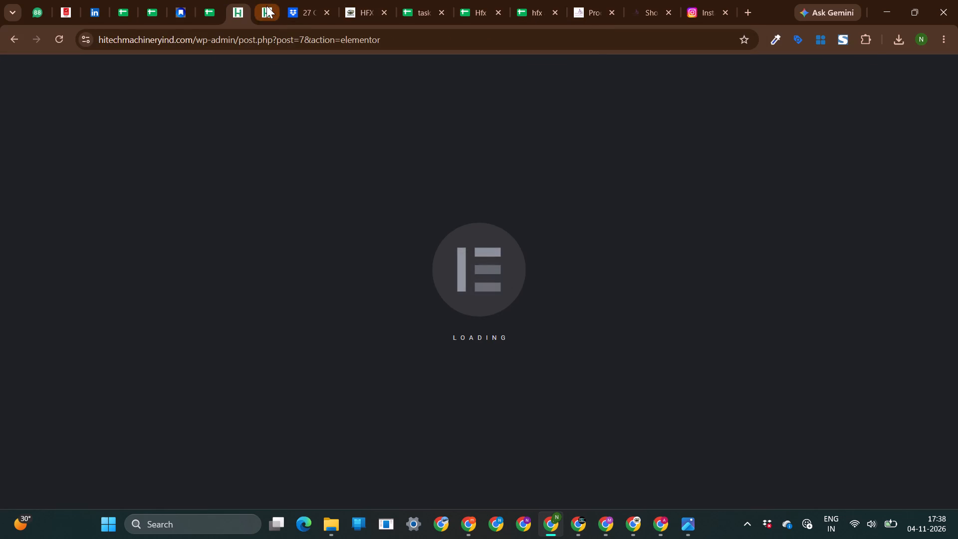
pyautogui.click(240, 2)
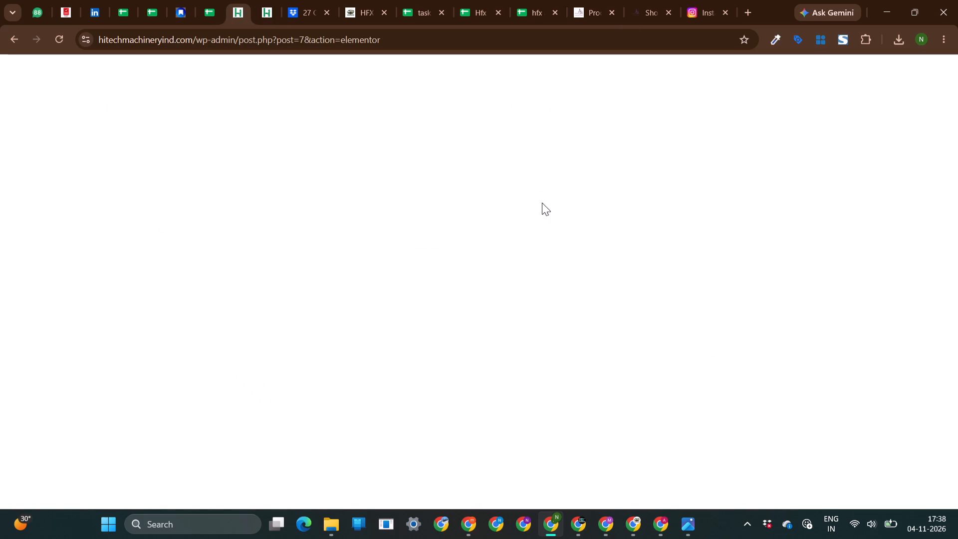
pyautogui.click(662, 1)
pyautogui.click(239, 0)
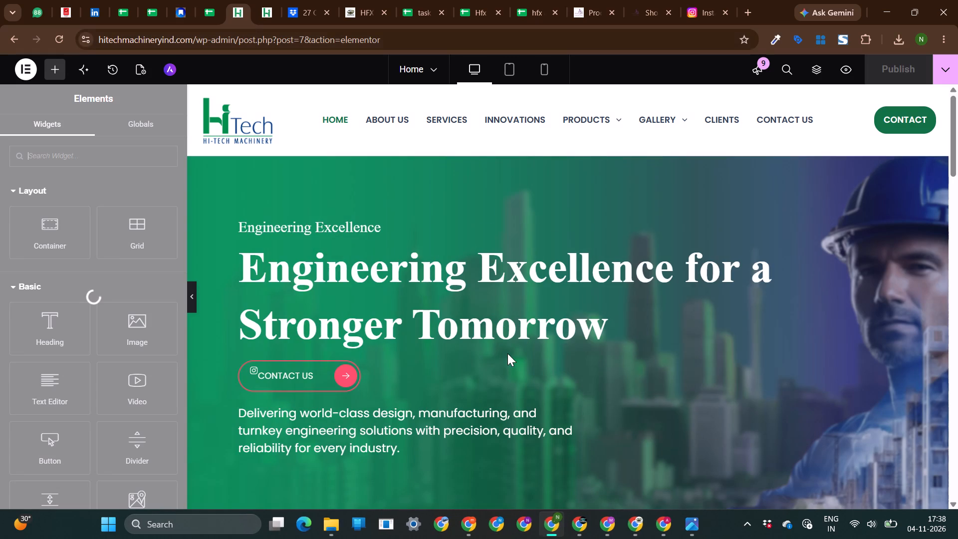
# Select the home page's hero slider and open the style settings for its button.
pyautogui.click(366, 307)
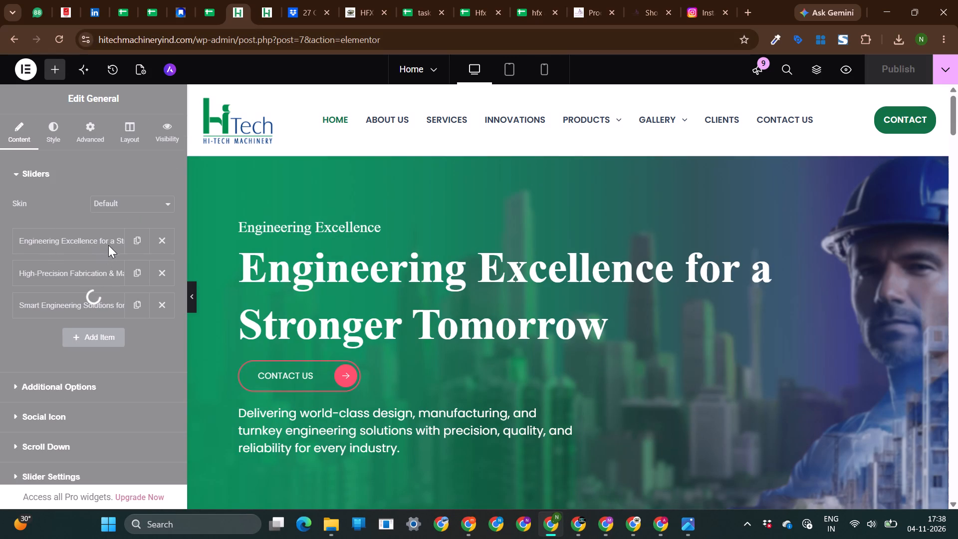
pyautogui.click(53, 243)
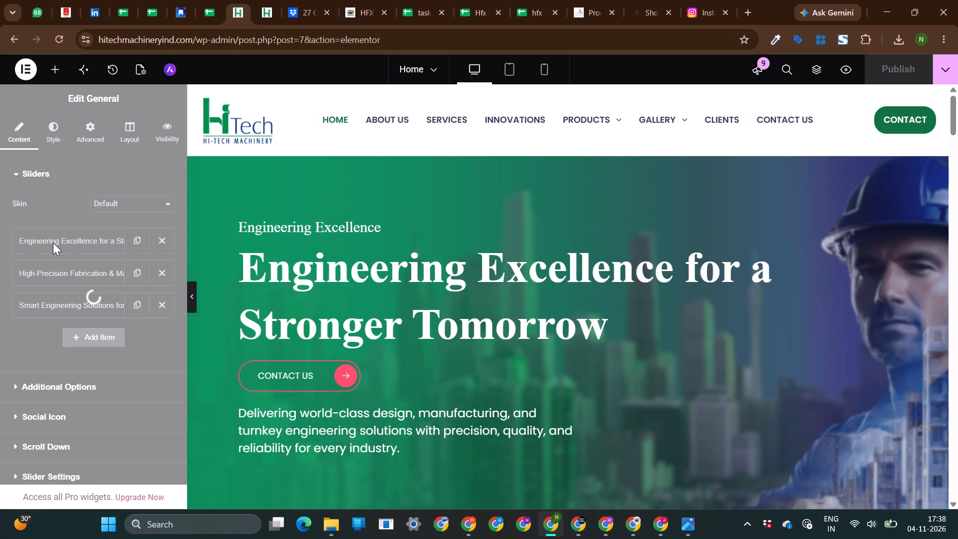
pyautogui.click(91, 244)
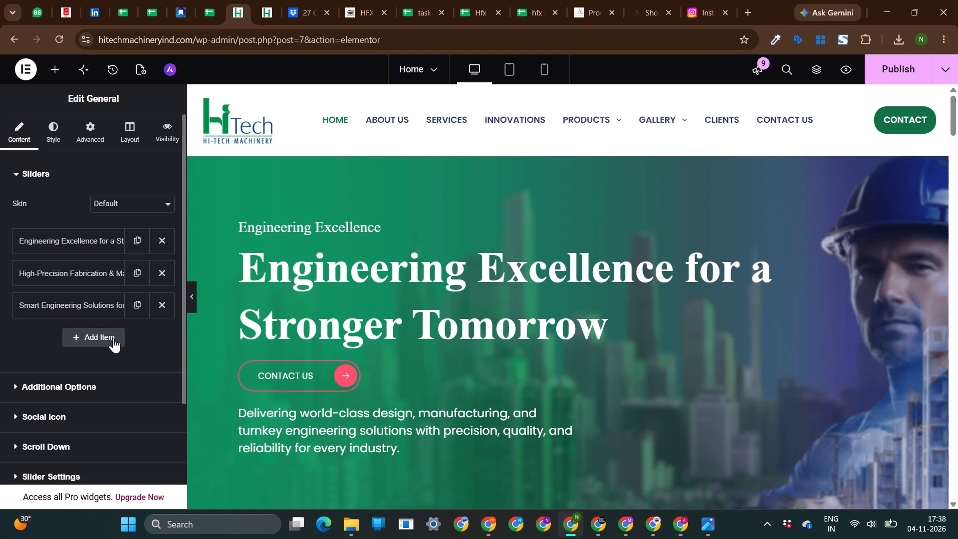
pyautogui.click(54, 142)
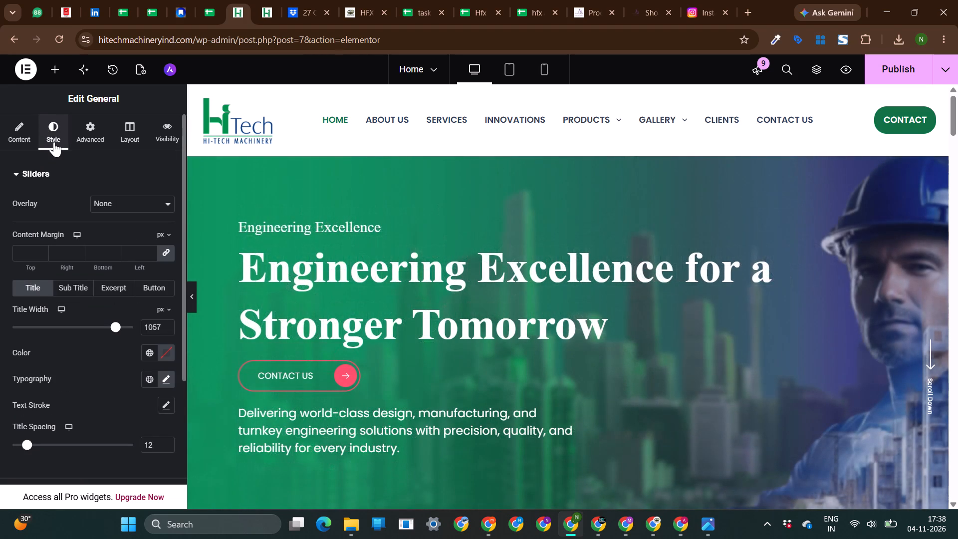
pyautogui.click(406, 208)
pyautogui.click(286, 298)
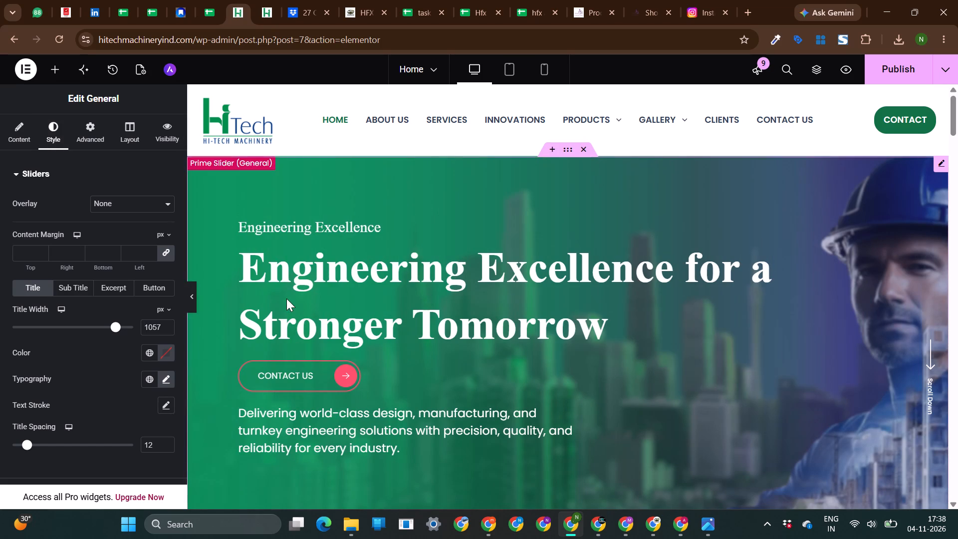
pyautogui.click(146, 286)
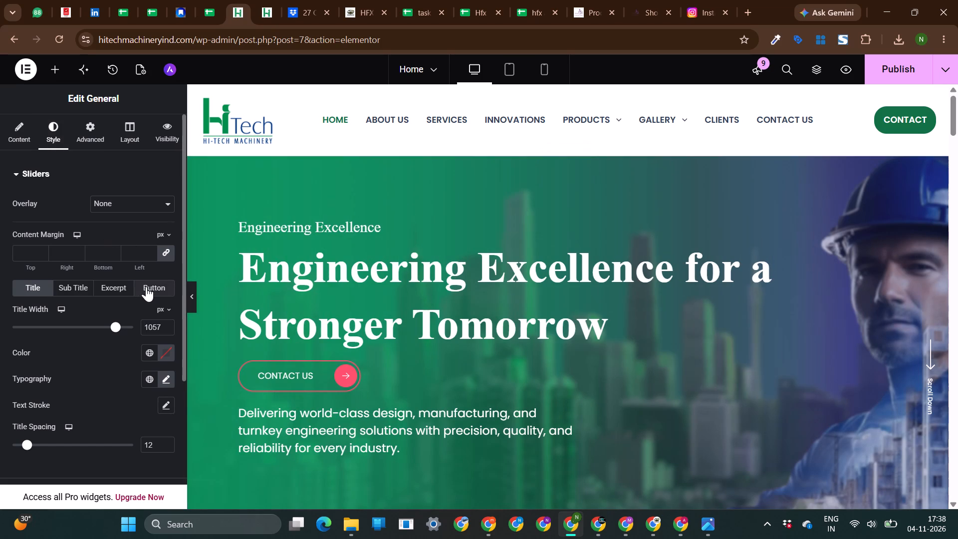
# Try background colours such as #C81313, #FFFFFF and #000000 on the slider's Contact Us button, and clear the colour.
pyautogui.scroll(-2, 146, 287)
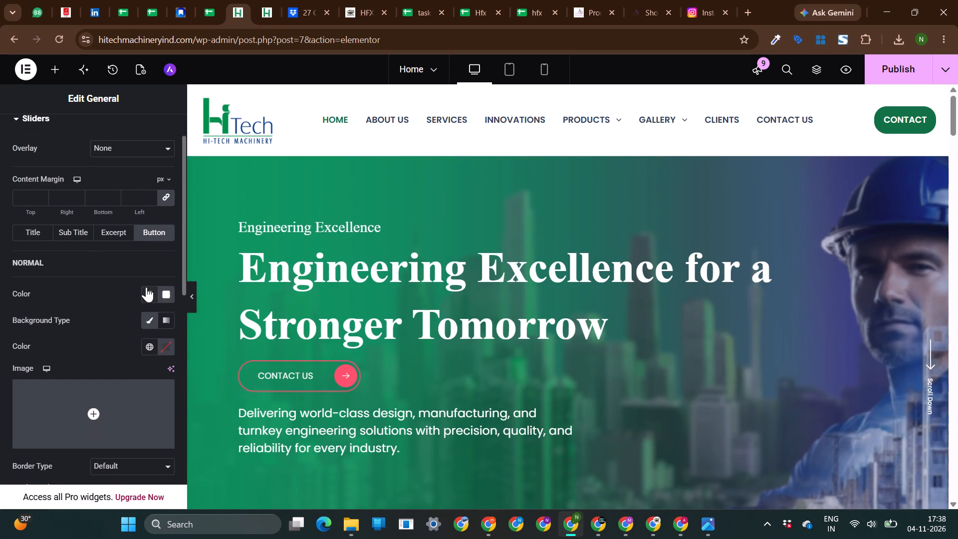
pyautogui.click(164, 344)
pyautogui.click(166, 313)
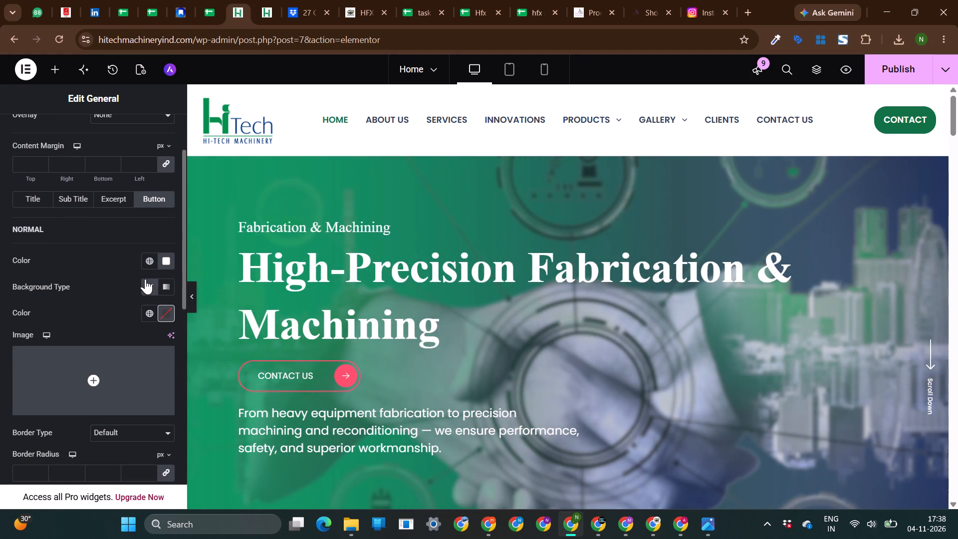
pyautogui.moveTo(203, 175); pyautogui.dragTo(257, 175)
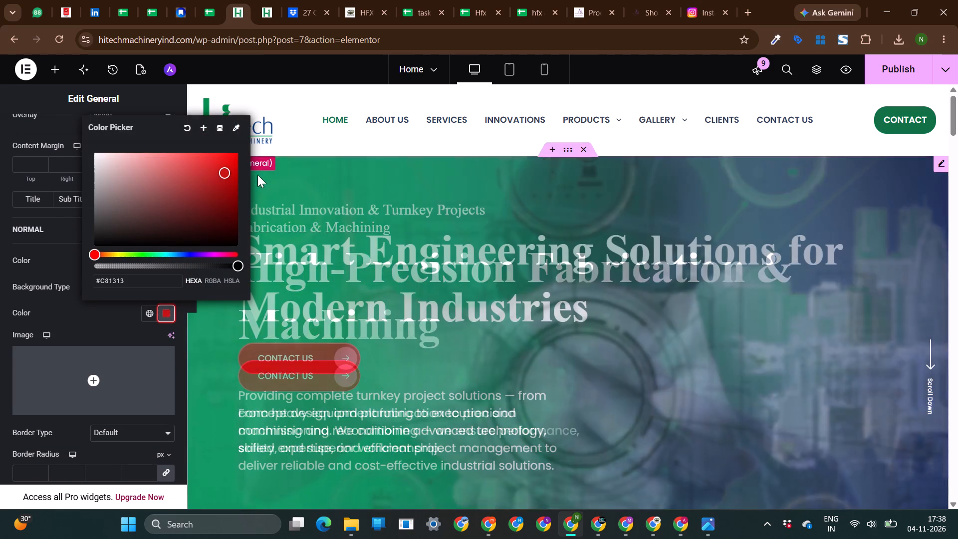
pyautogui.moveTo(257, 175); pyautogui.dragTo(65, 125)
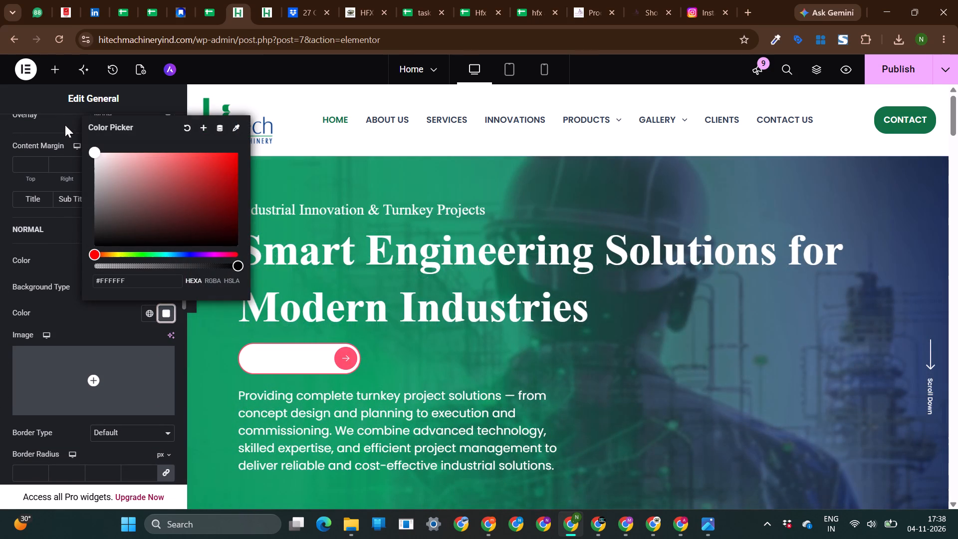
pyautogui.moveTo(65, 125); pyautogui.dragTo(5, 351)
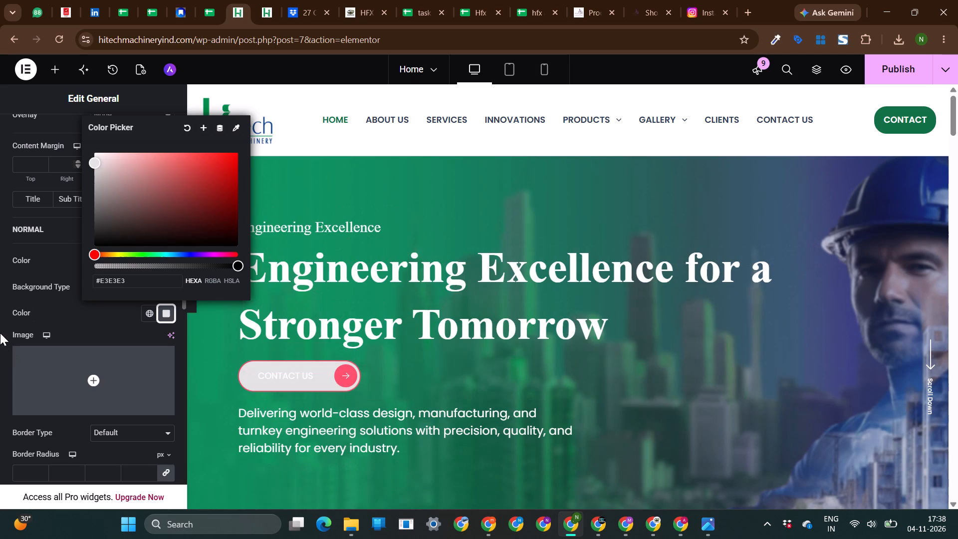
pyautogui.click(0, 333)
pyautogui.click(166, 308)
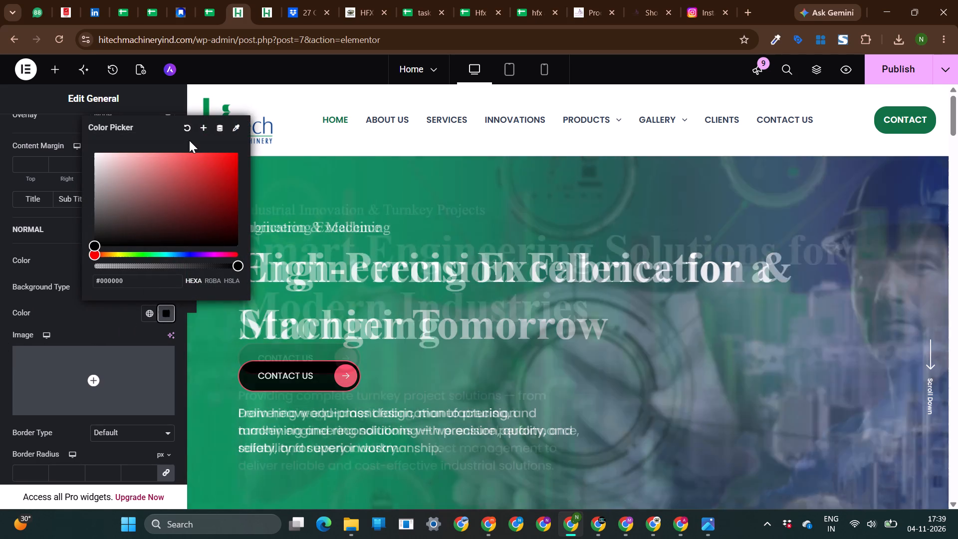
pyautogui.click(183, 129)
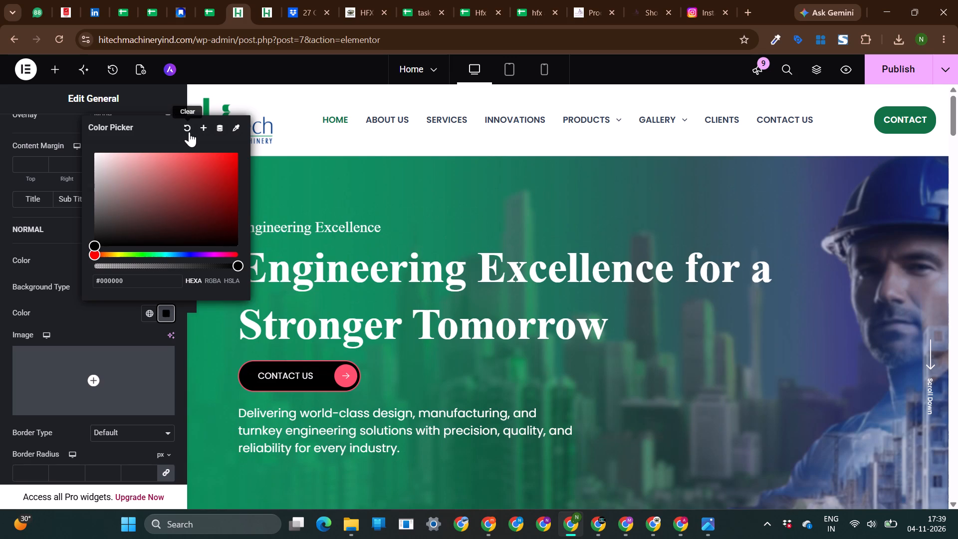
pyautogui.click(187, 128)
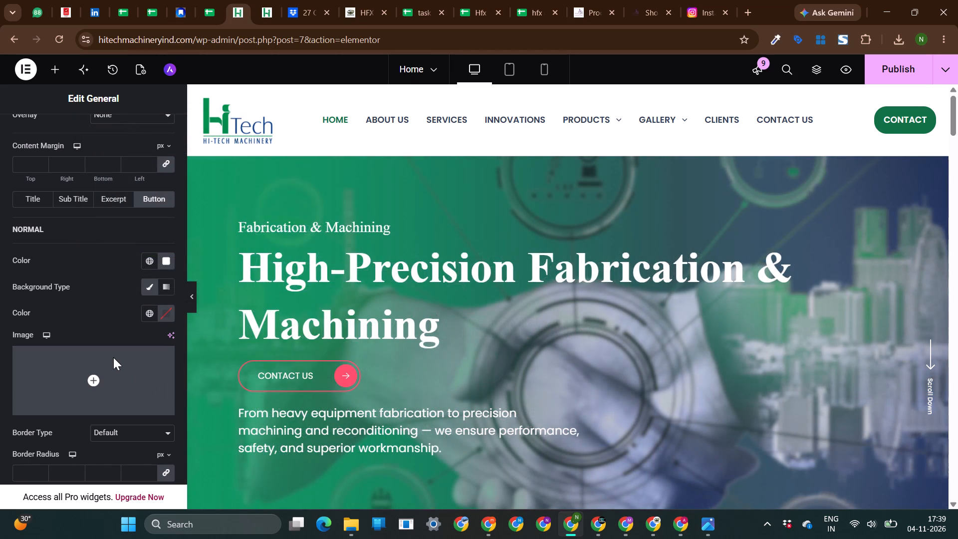
# Set the border type of the slider's Contact Us button to Solid.
pyautogui.scroll(-2, 113, 357)
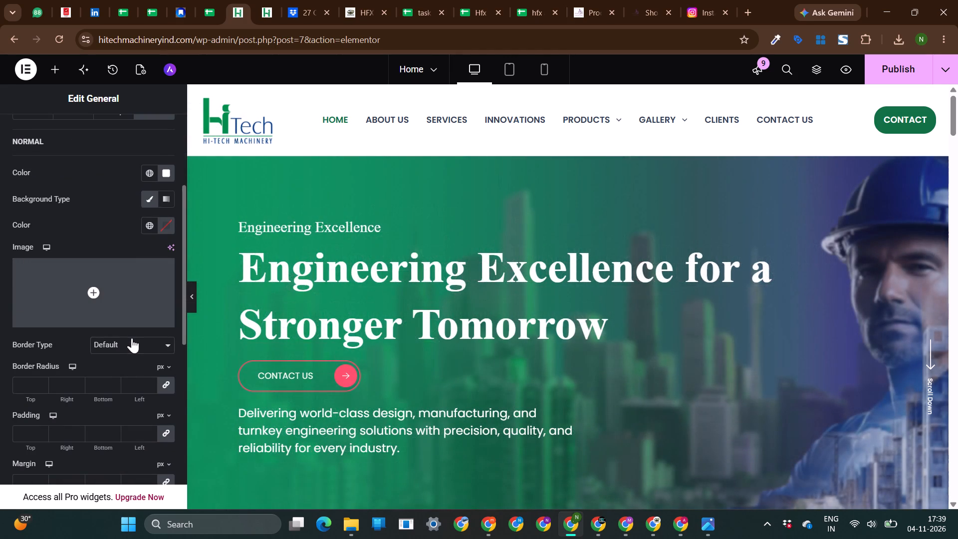
pyautogui.click(132, 338)
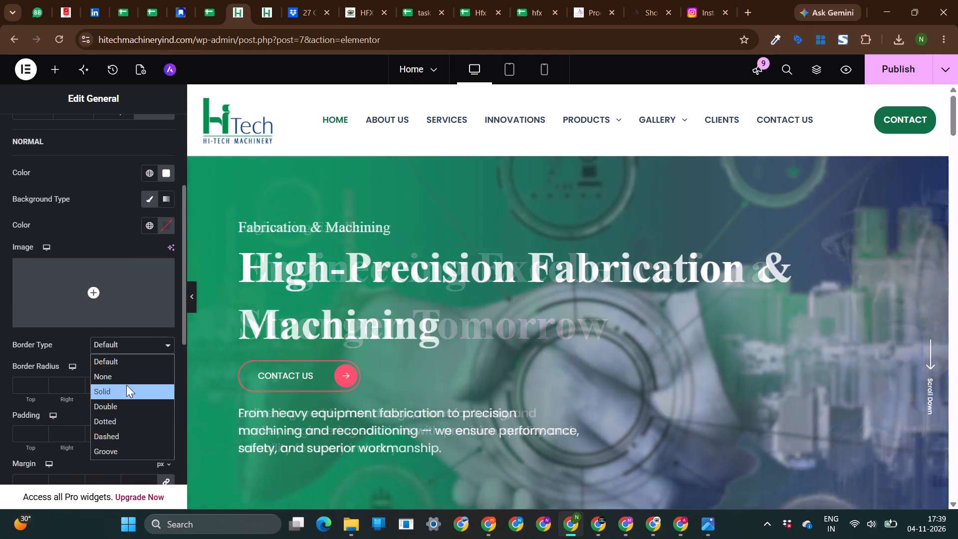
pyautogui.click(127, 385)
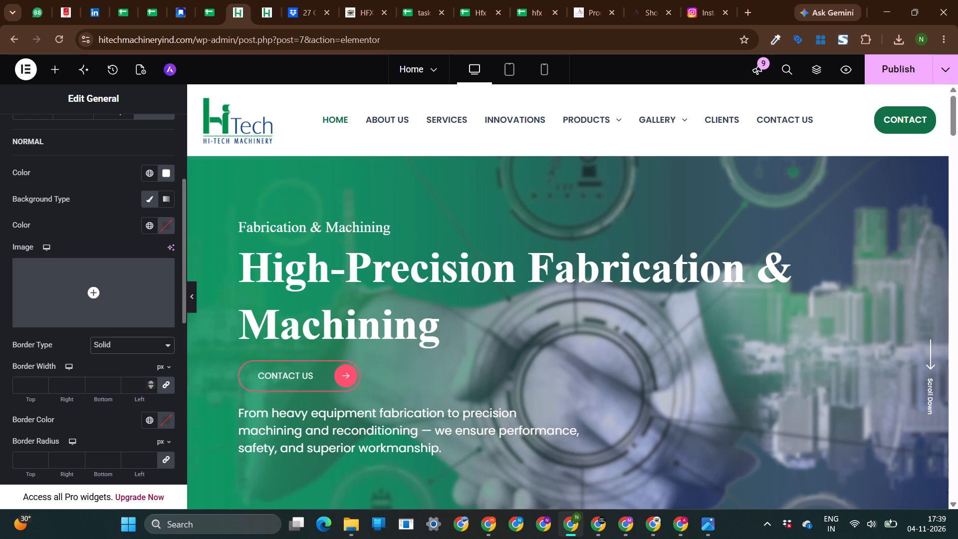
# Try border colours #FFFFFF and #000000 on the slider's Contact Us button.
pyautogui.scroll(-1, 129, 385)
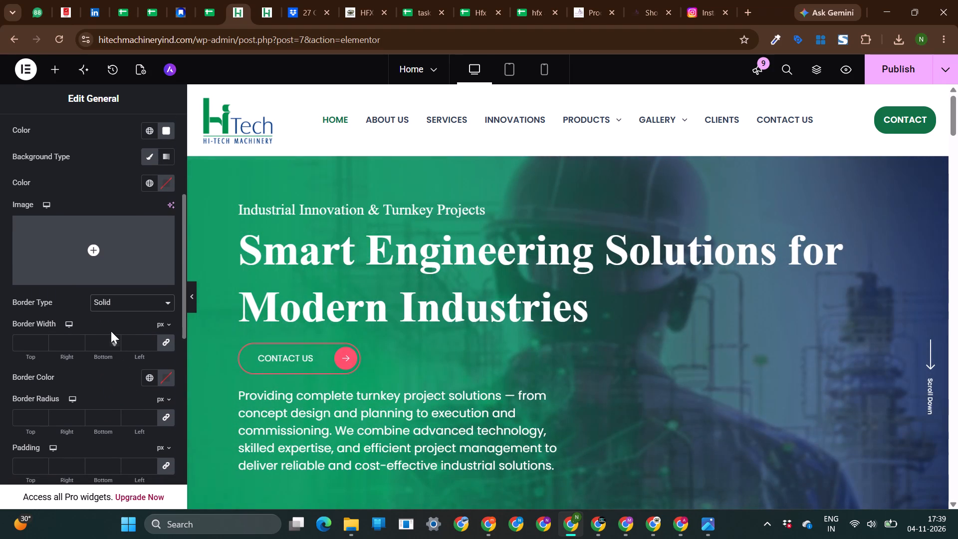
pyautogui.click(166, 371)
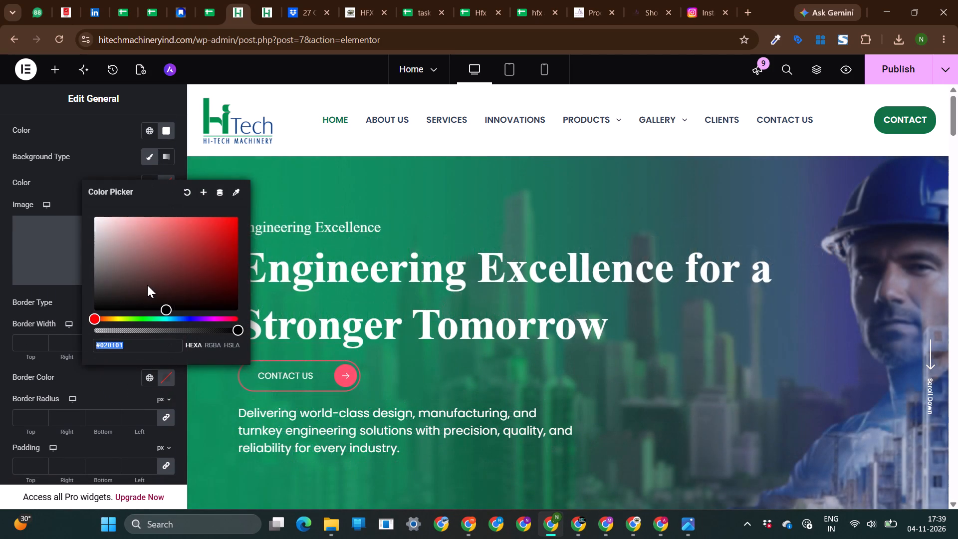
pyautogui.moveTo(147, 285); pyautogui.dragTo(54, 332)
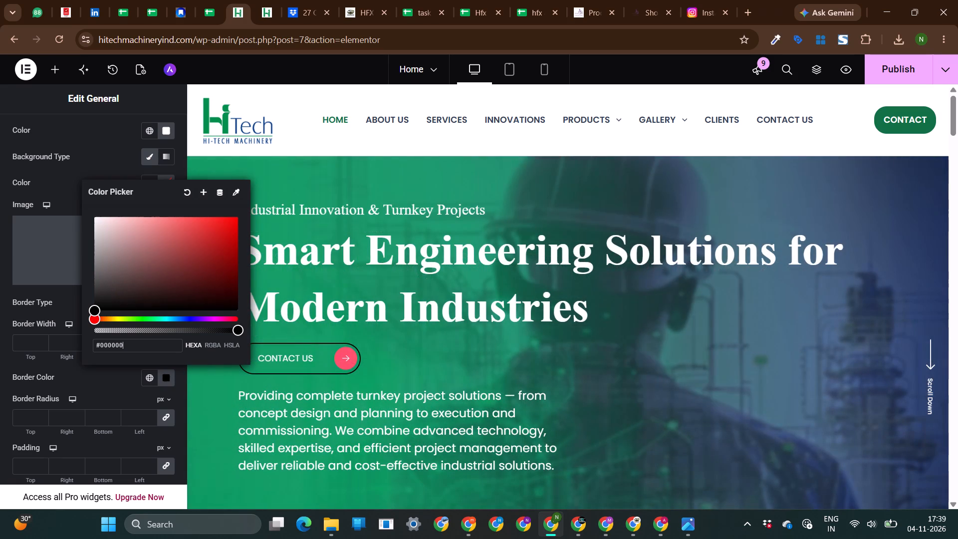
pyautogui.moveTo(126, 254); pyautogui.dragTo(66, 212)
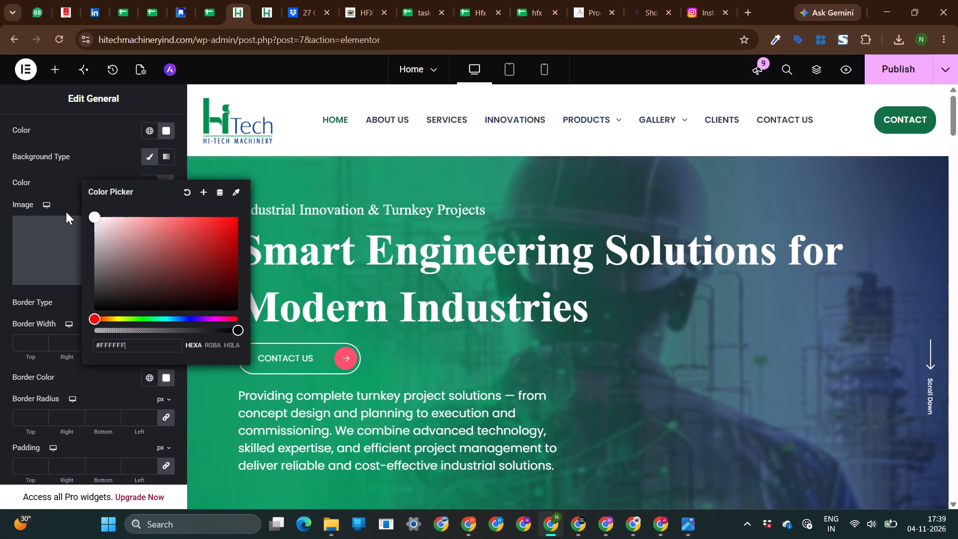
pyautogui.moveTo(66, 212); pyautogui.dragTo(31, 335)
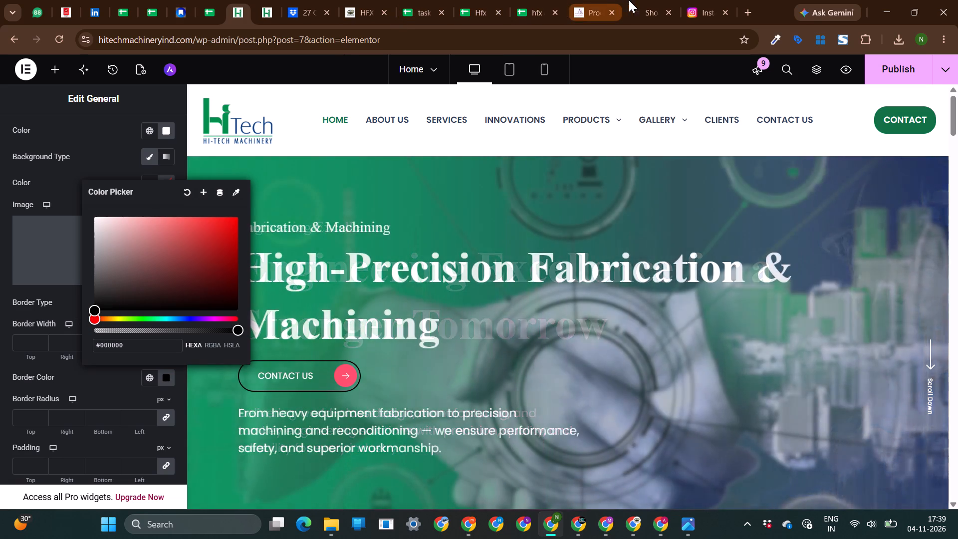
# Switch to the live About Us page and return to its top section.
pyautogui.click(640, 0)
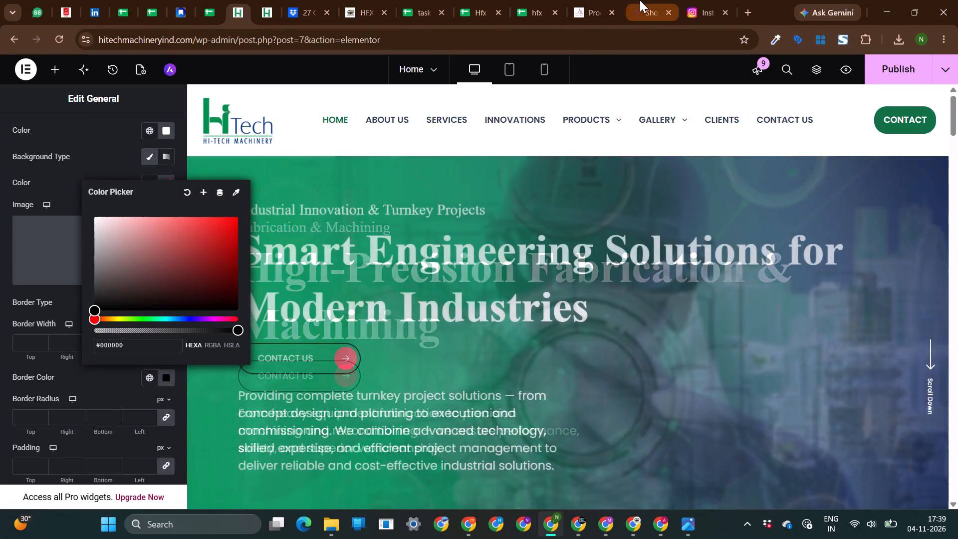
pyautogui.click(266, 0)
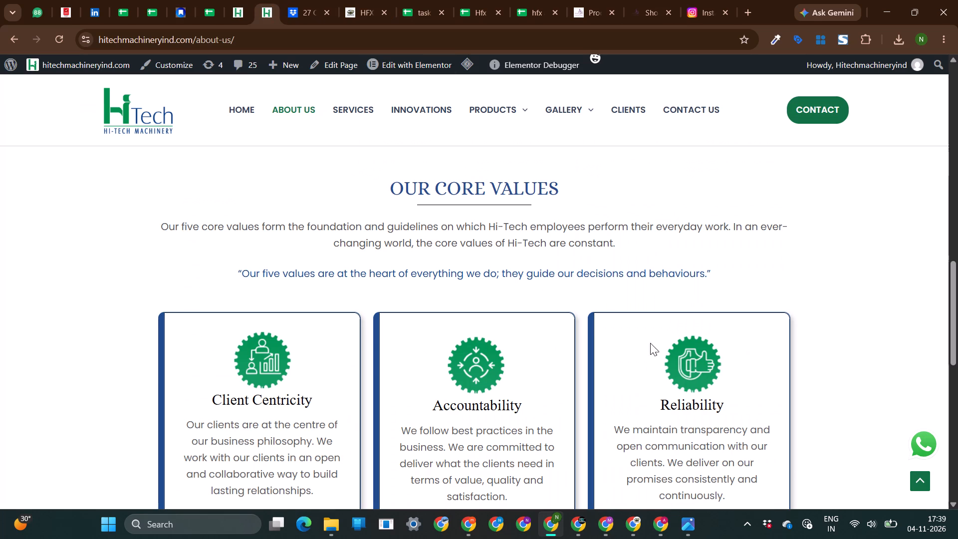
pyautogui.scroll(13, 704, 423)
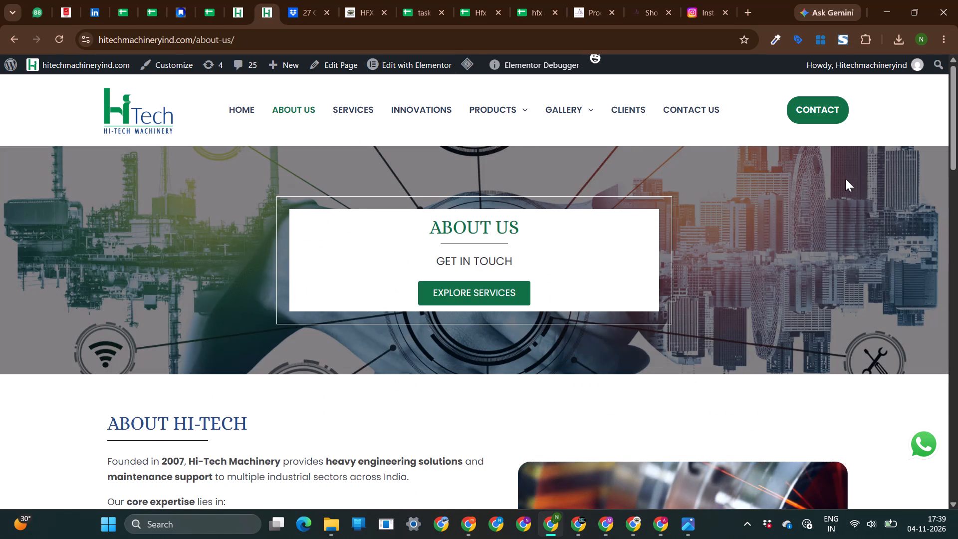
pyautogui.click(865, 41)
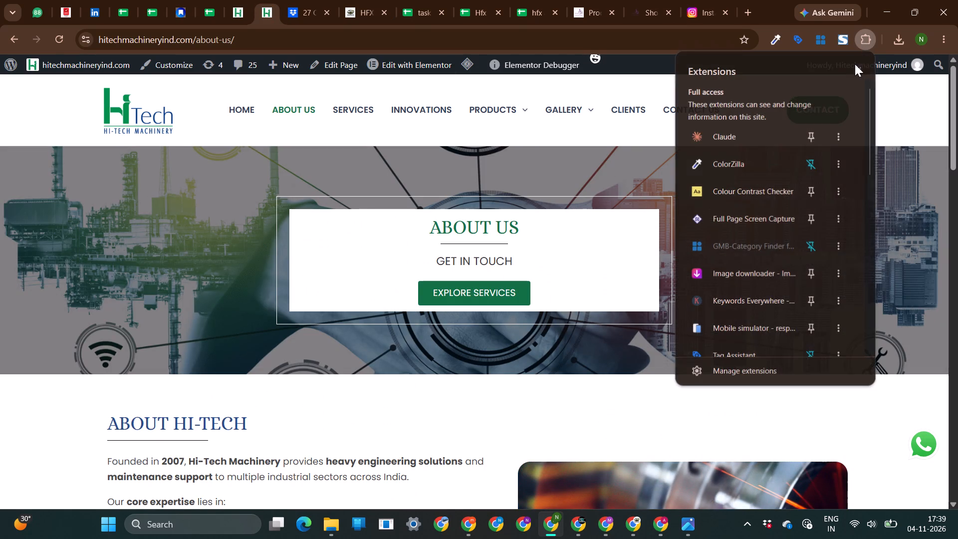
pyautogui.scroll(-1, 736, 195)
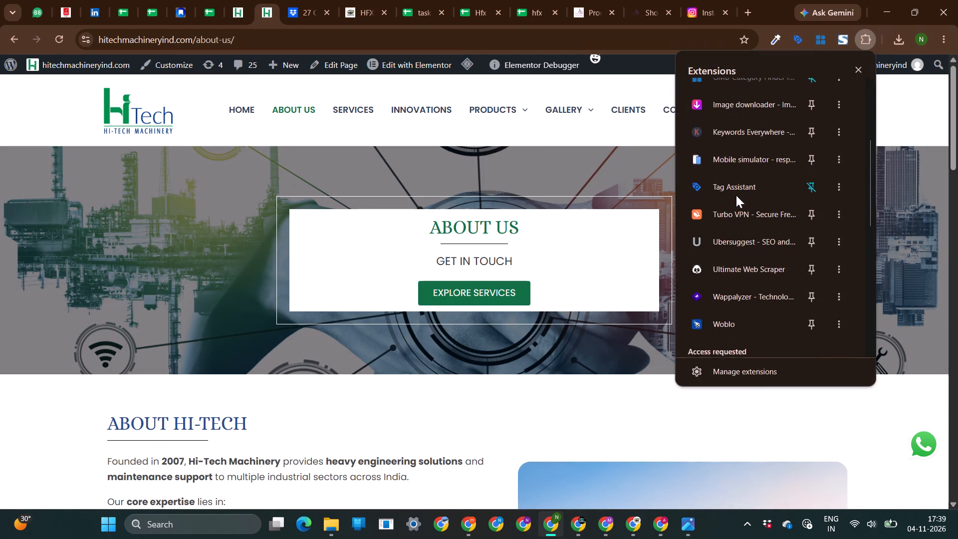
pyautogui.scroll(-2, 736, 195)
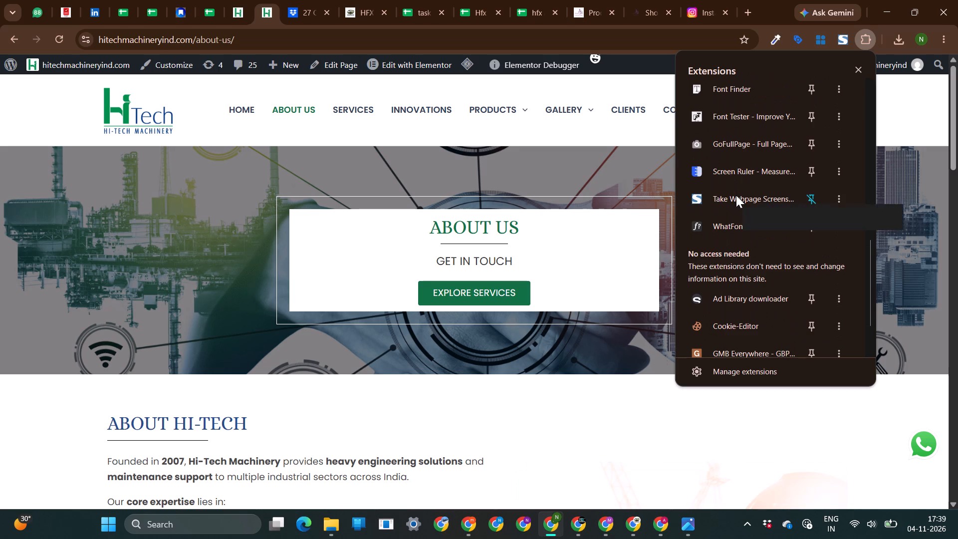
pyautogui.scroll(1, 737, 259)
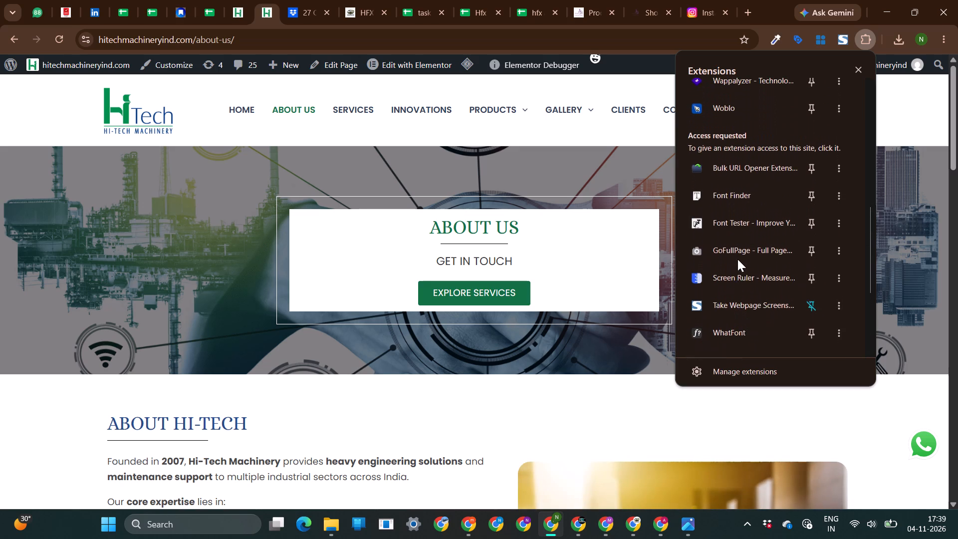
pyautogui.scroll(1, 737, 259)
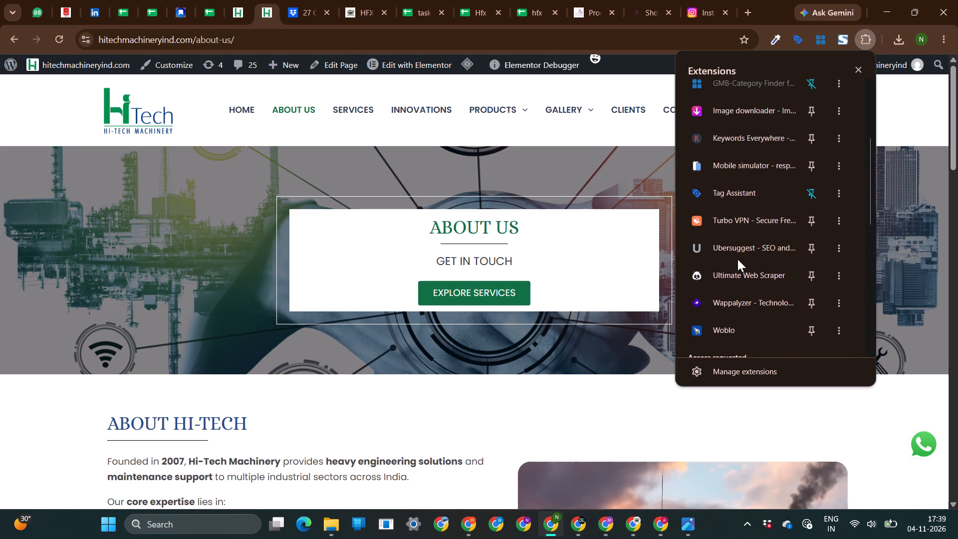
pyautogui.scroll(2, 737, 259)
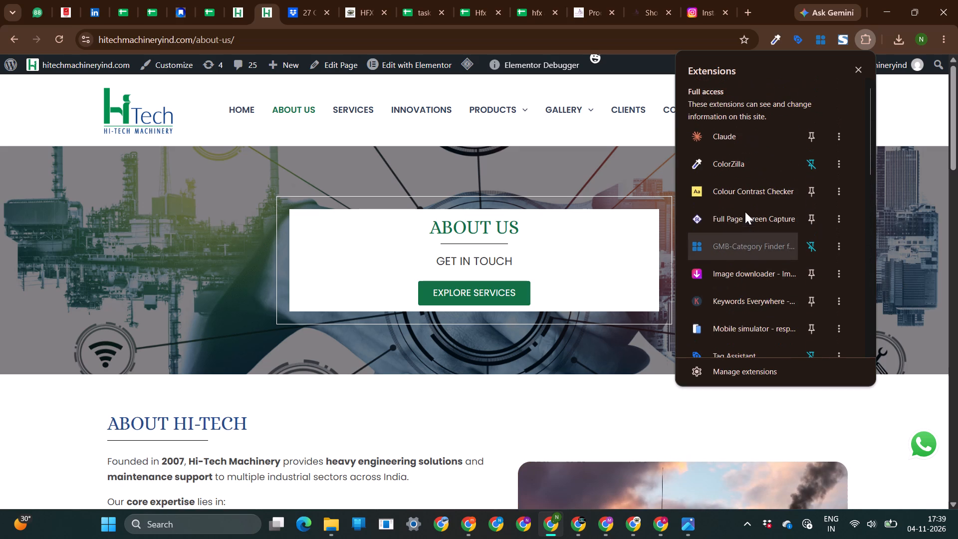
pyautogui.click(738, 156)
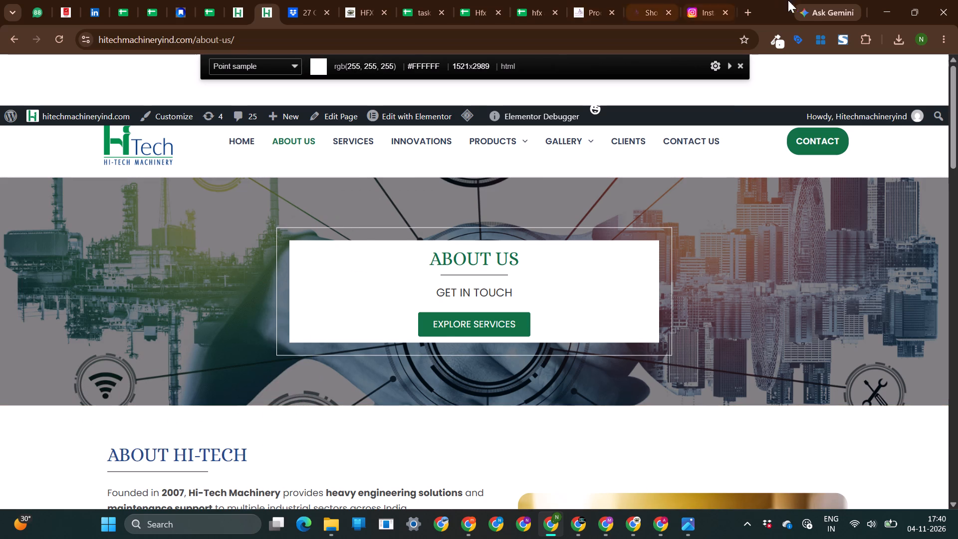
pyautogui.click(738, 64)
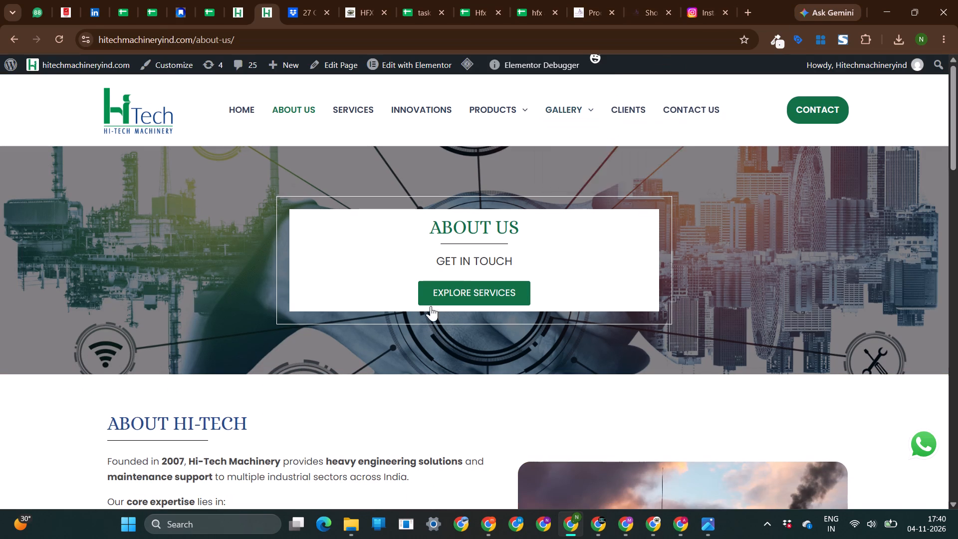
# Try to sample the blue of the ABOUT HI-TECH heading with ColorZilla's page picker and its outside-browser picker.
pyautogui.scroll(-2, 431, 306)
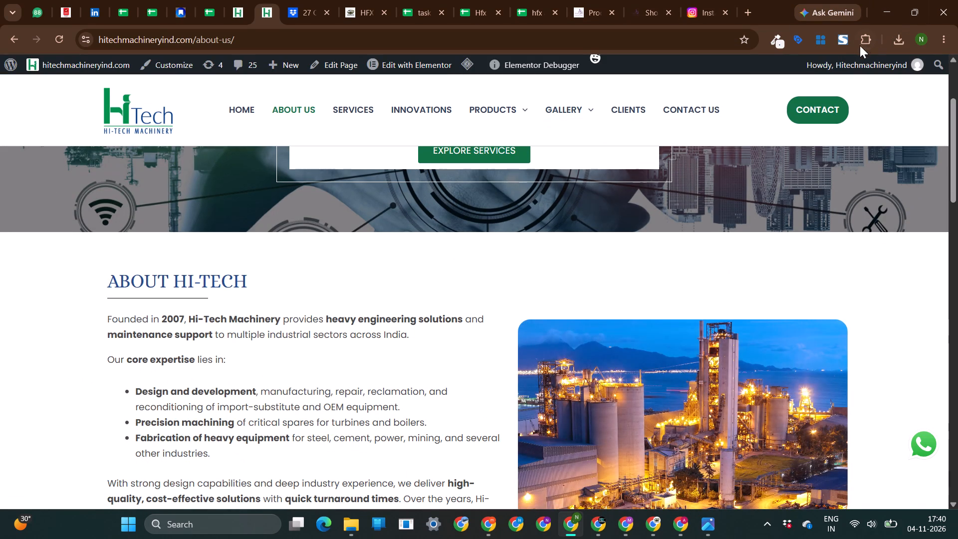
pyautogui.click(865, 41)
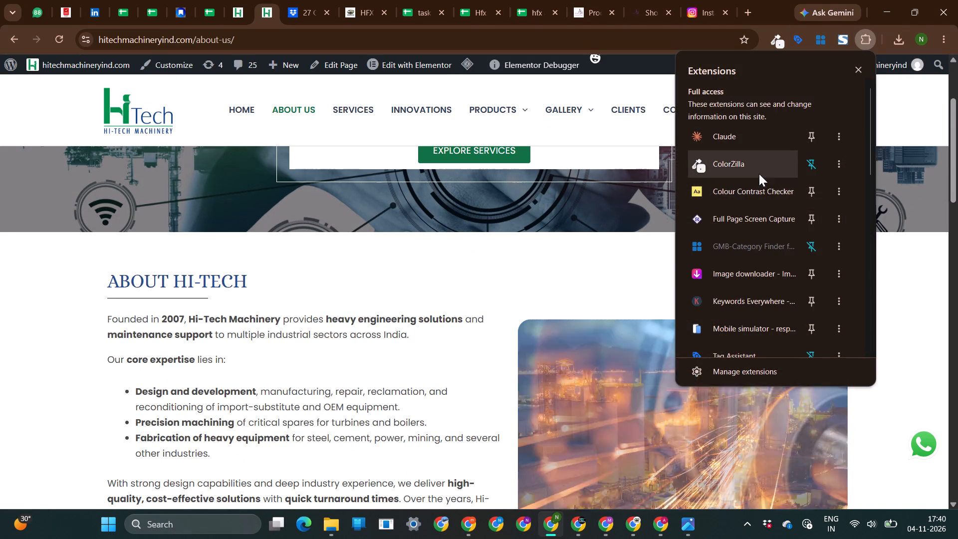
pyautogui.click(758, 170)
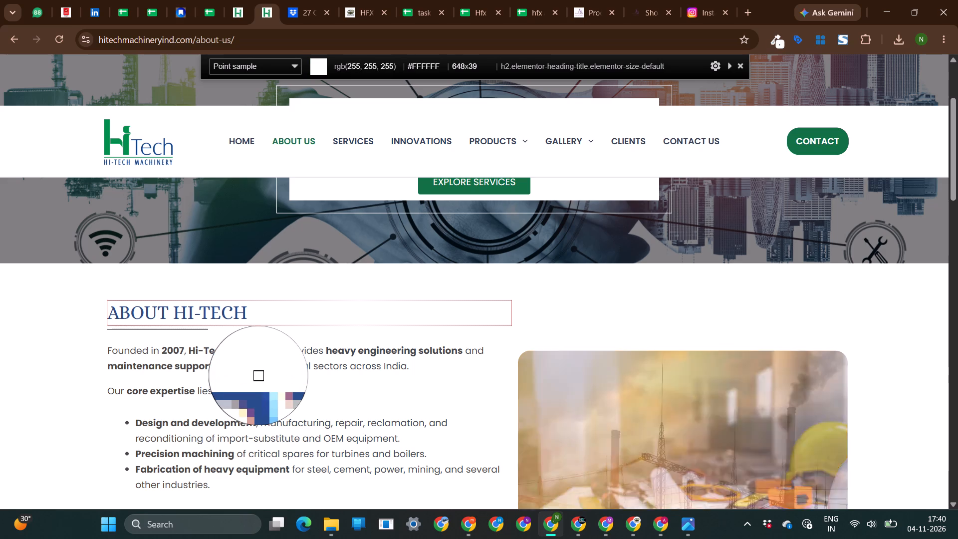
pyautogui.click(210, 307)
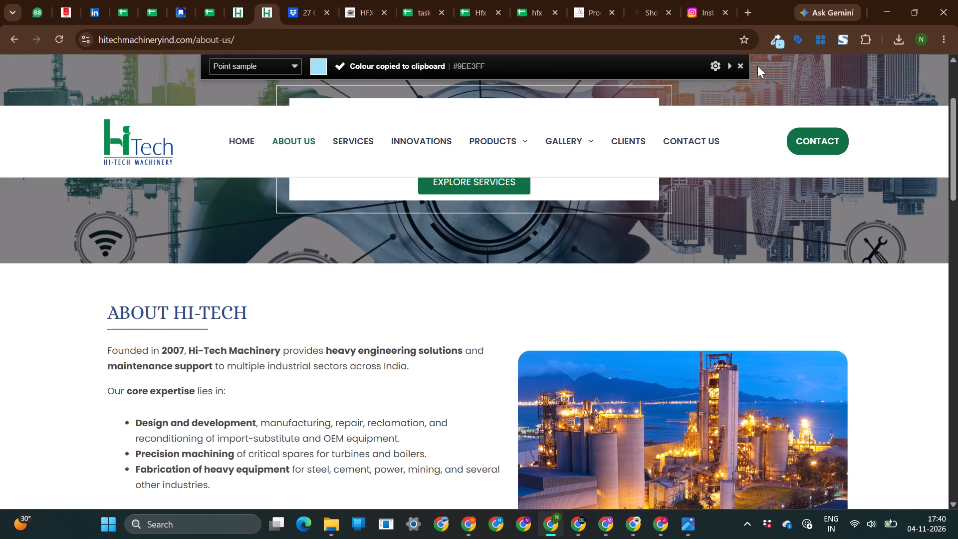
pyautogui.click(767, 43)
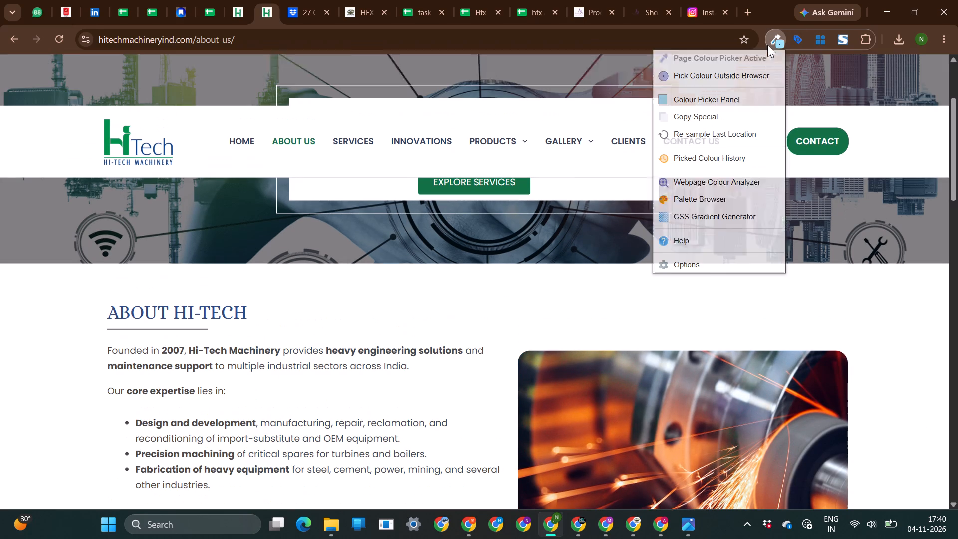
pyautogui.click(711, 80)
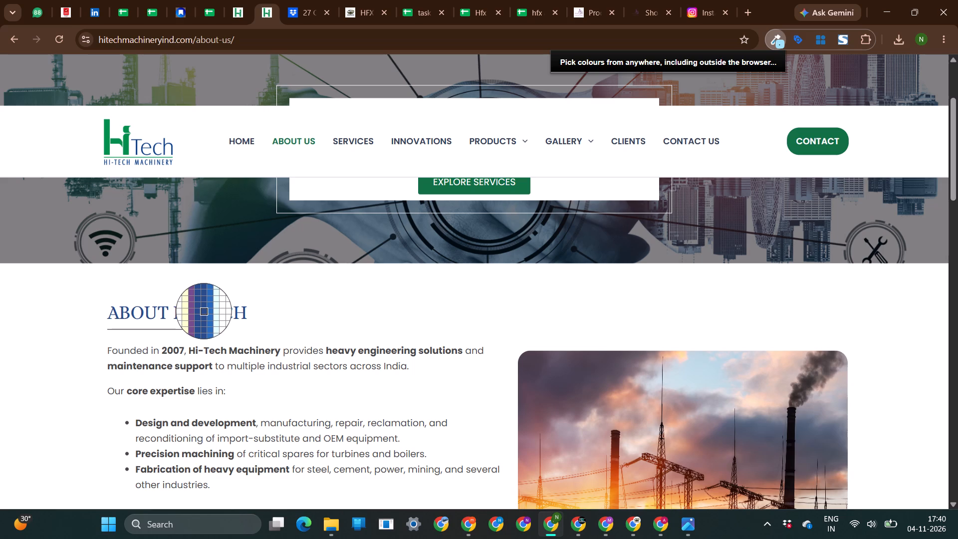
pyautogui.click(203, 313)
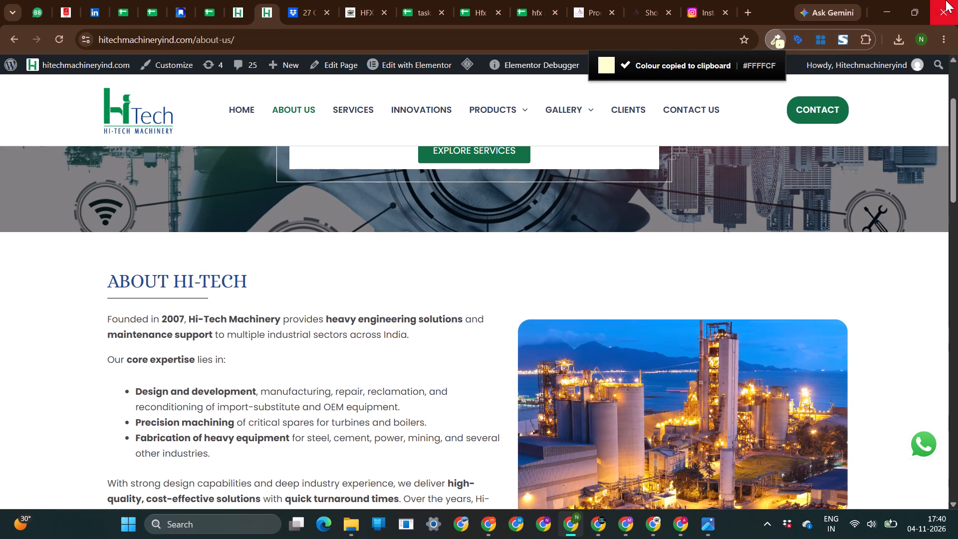
# Sample the dark blue of the ABOUT HI-TECH heading again with ColorZilla's outside-browser colour picker.
pyautogui.click(780, 44)
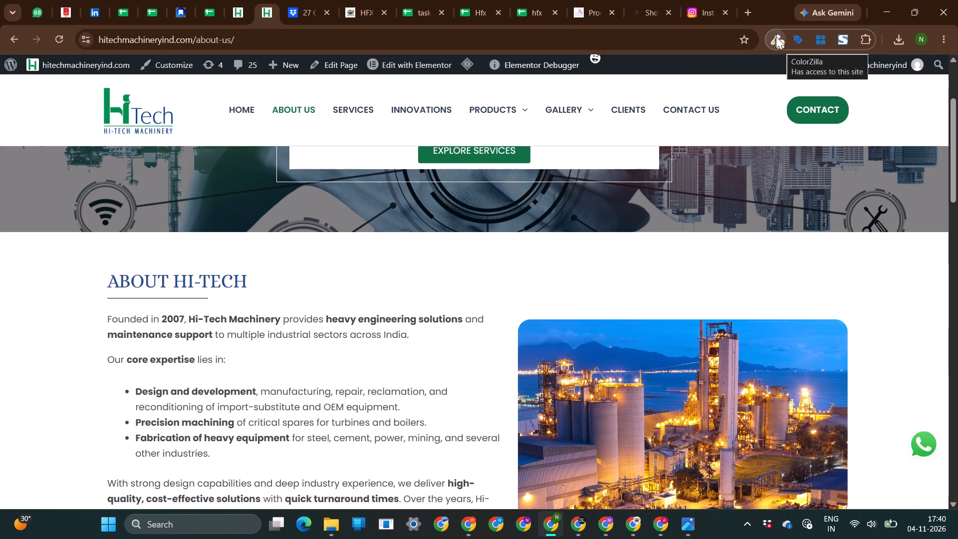
pyautogui.click(776, 36)
pyautogui.click(733, 97)
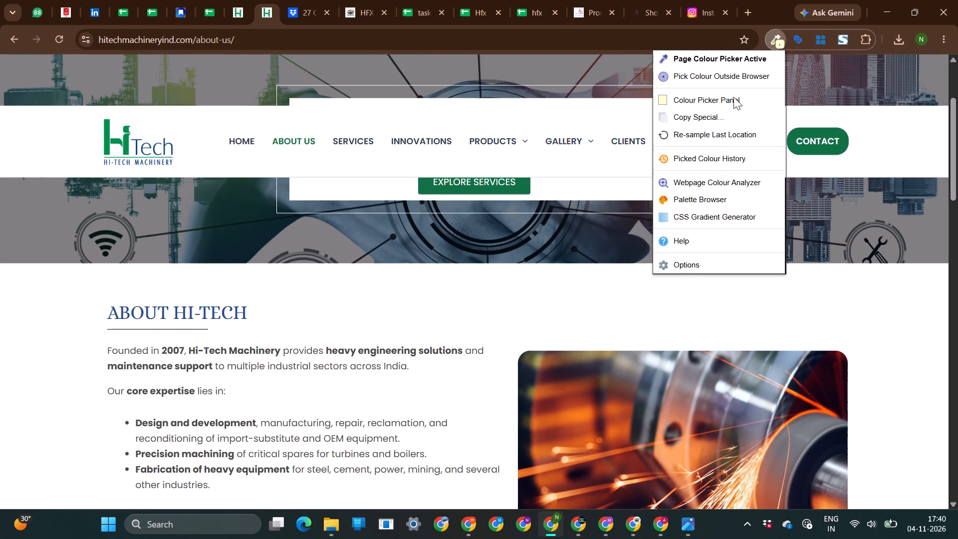
pyautogui.click(745, 85)
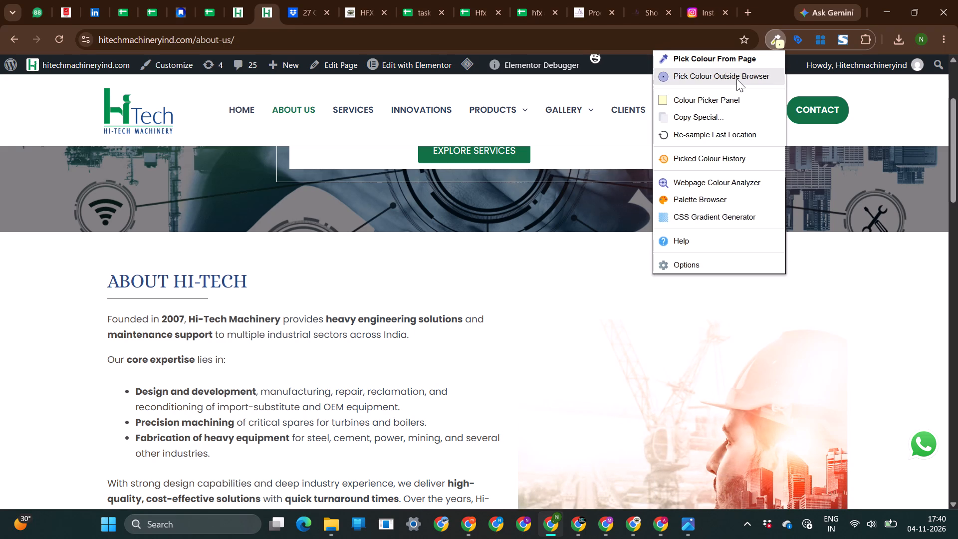
pyautogui.click(731, 100)
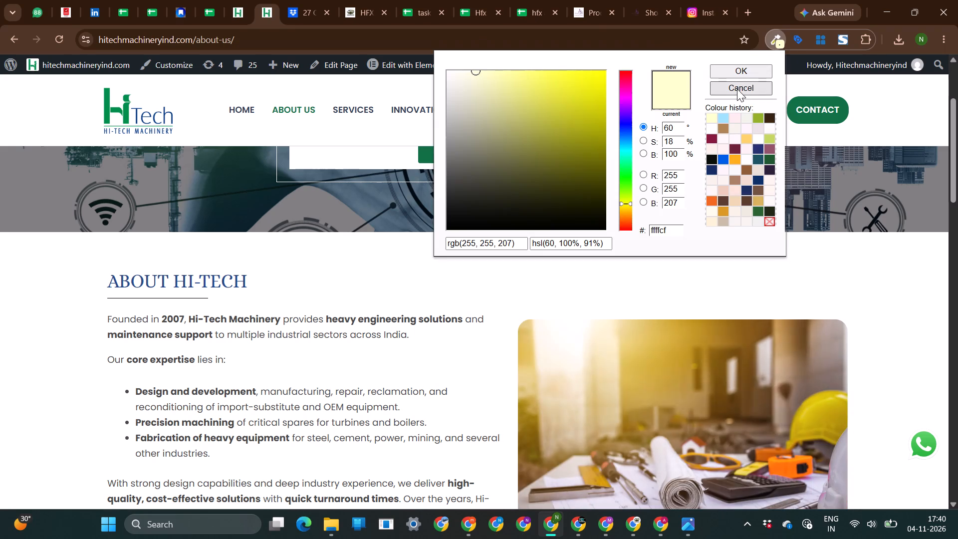
pyautogui.click(737, 89)
pyautogui.click(742, 76)
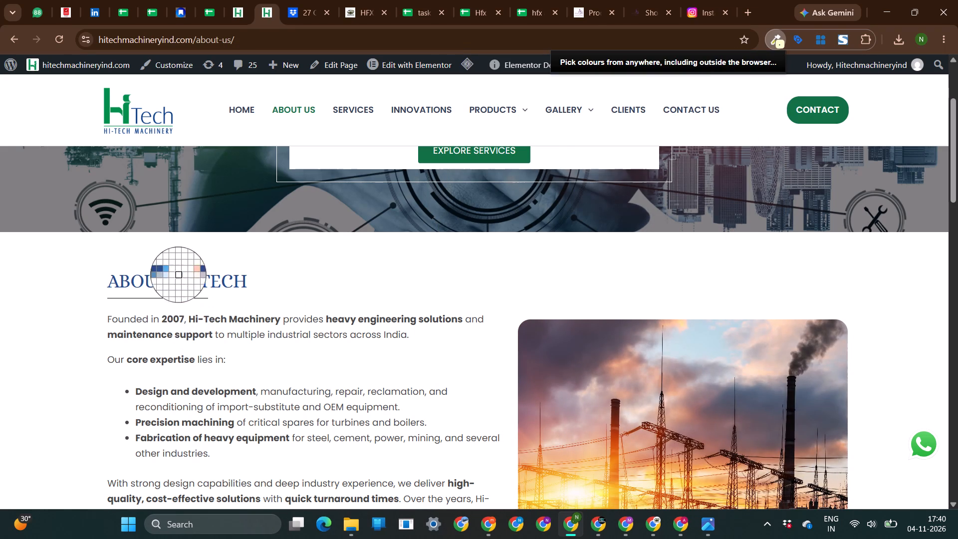
pyautogui.click(135, 286)
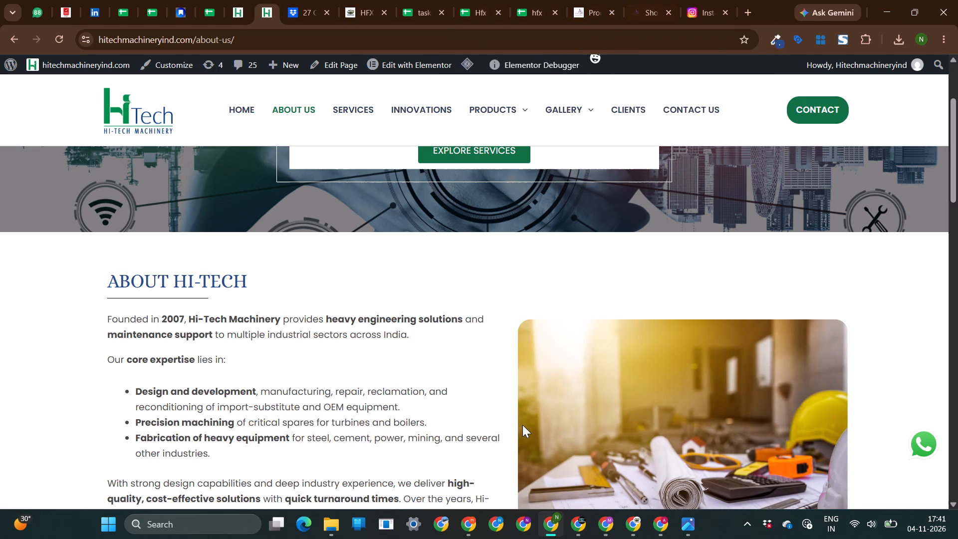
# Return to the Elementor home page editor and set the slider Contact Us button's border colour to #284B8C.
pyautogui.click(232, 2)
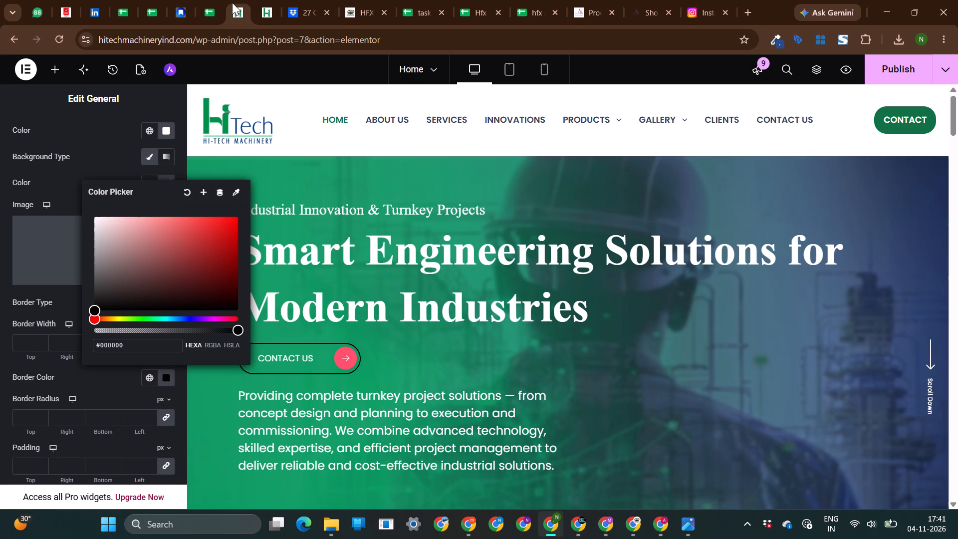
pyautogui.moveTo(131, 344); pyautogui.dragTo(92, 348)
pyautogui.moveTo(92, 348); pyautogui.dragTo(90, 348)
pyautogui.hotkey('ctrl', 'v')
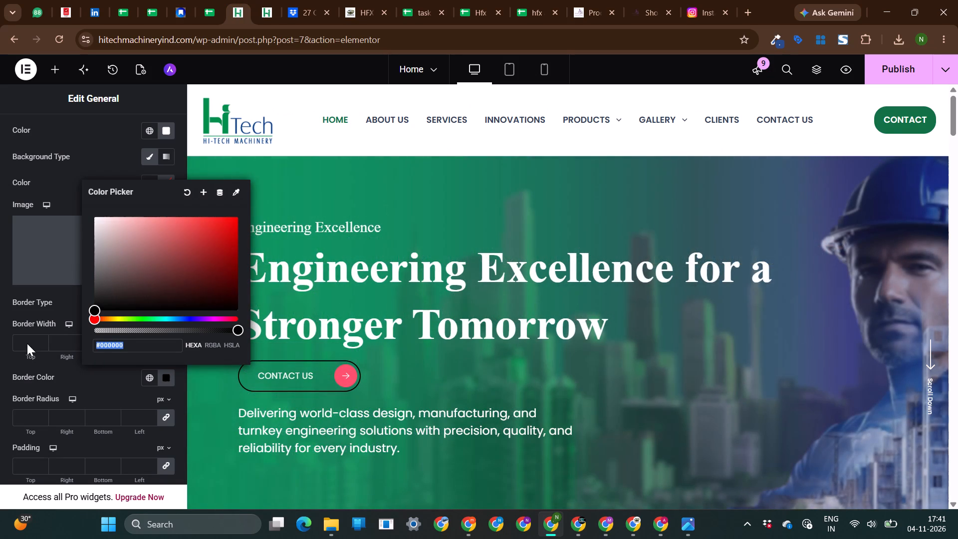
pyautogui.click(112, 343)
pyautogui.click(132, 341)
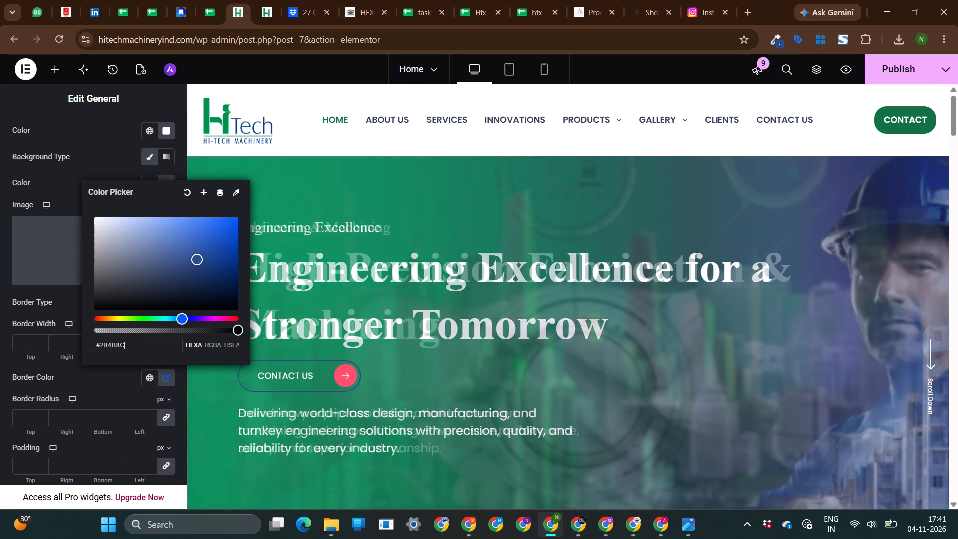
# Set the slider Contact Us button's border colour to a near-white tint.
pyautogui.click(0, 363)
pyautogui.moveTo(121, 242); pyautogui.dragTo(103, 226)
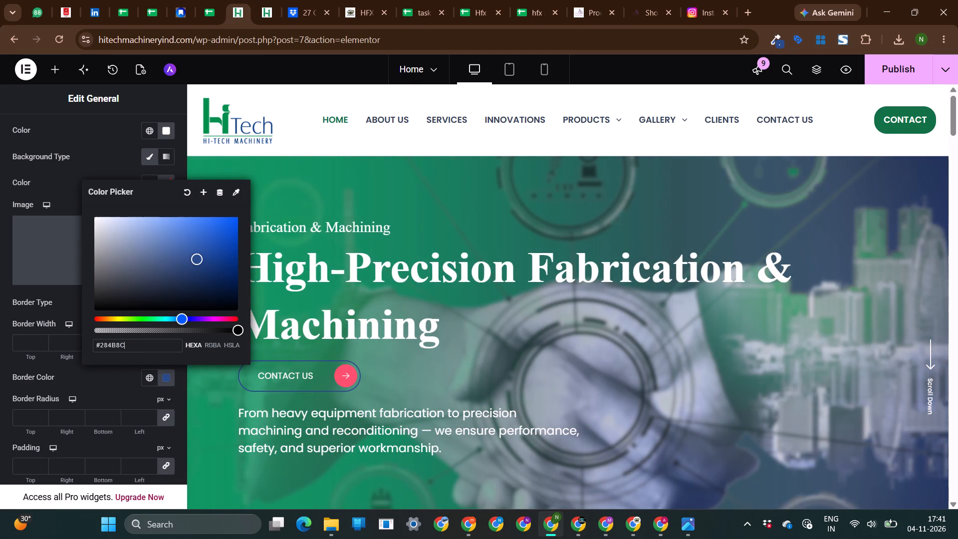
pyautogui.moveTo(103, 226); pyautogui.dragTo(56, 190)
pyautogui.click(106, 228)
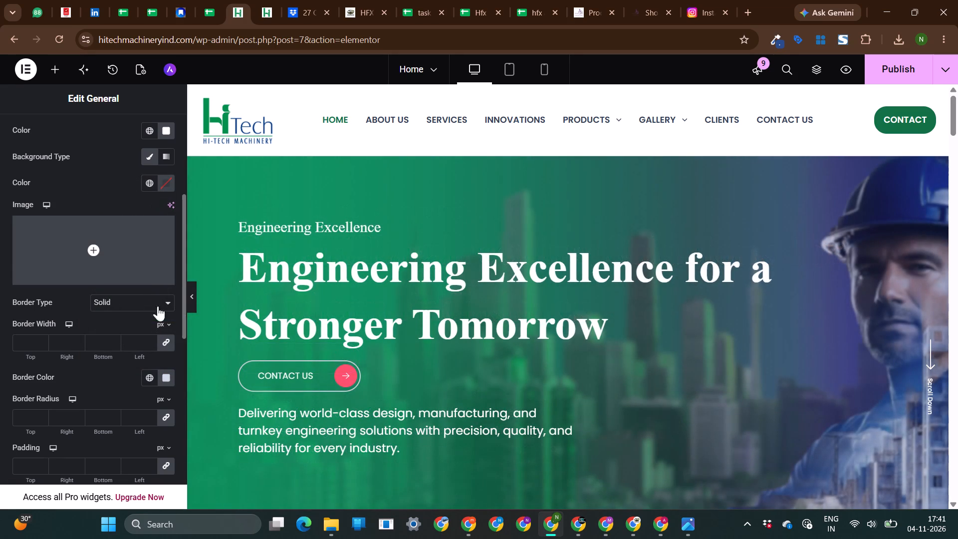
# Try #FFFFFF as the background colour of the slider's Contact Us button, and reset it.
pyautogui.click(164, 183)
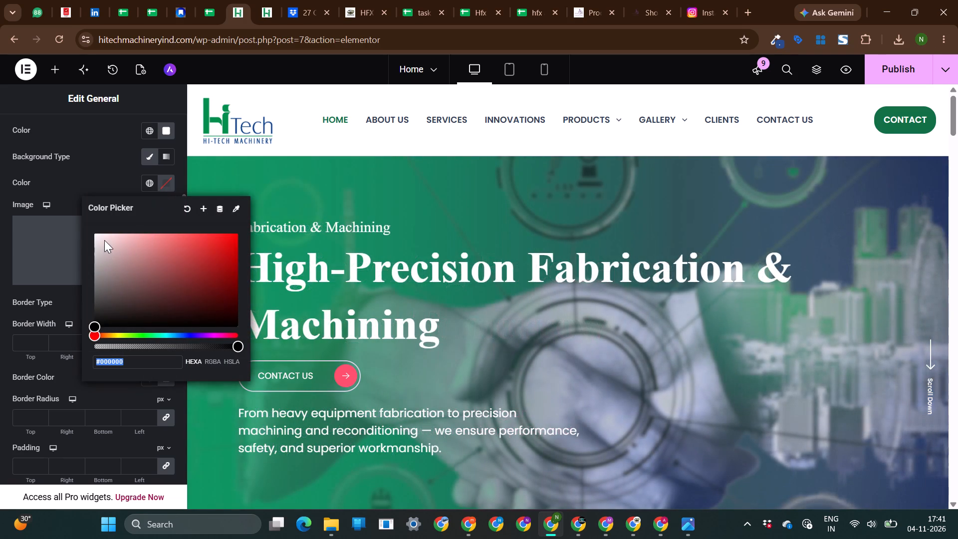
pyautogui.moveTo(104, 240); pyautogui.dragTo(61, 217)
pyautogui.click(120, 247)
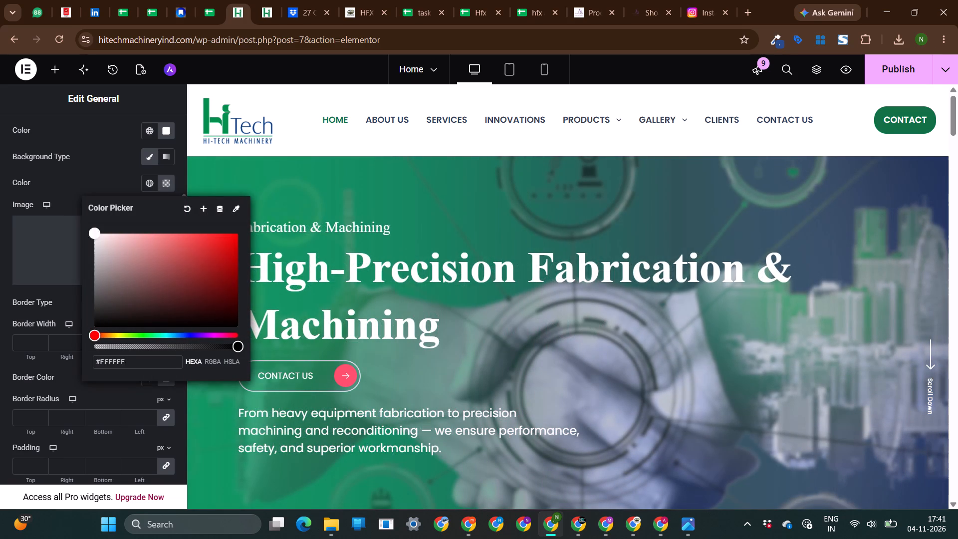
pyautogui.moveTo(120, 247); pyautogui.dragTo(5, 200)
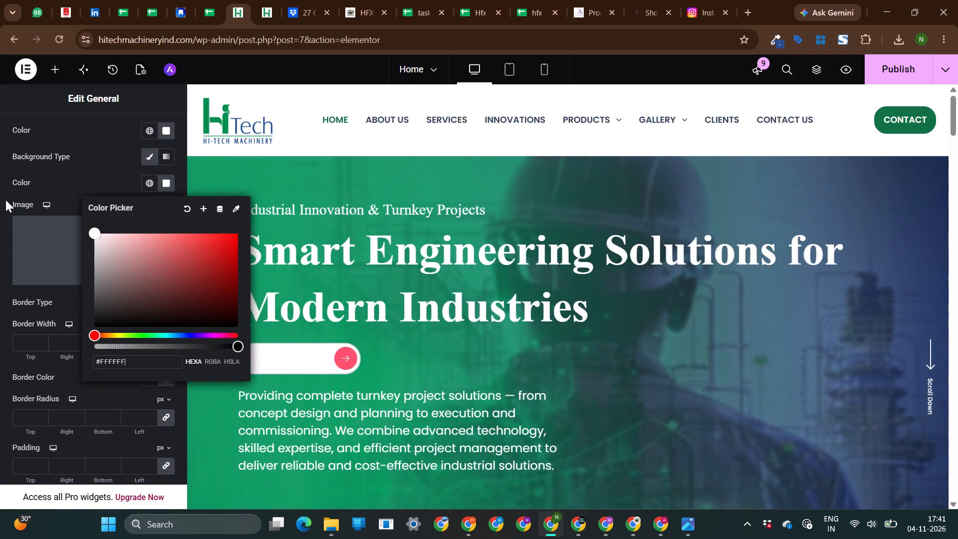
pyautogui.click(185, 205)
# Examine the slider's style settings for the control that colours the Contact Us button's red arrow icon.
pyautogui.scroll(1, 155, 283)
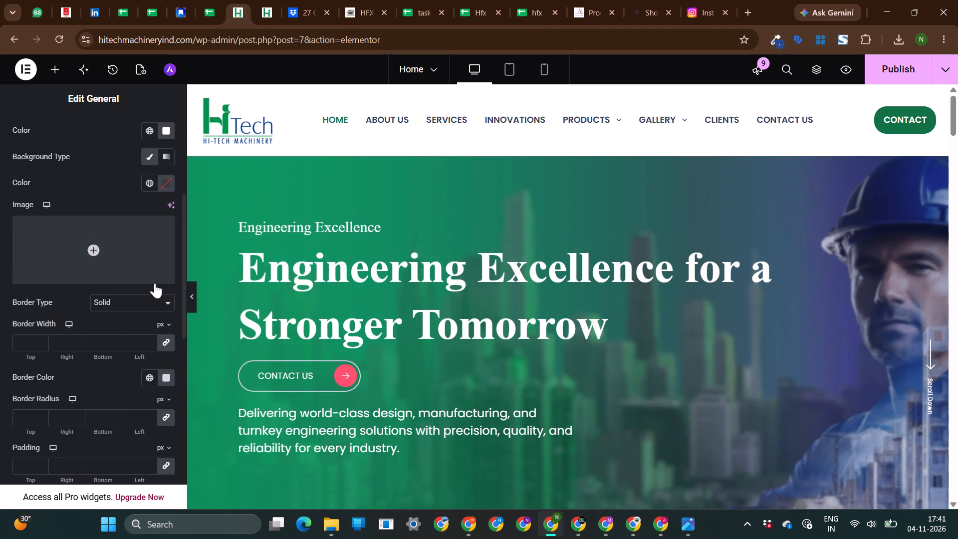
pyautogui.scroll(1, 155, 283)
pyautogui.scroll(-4, 155, 283)
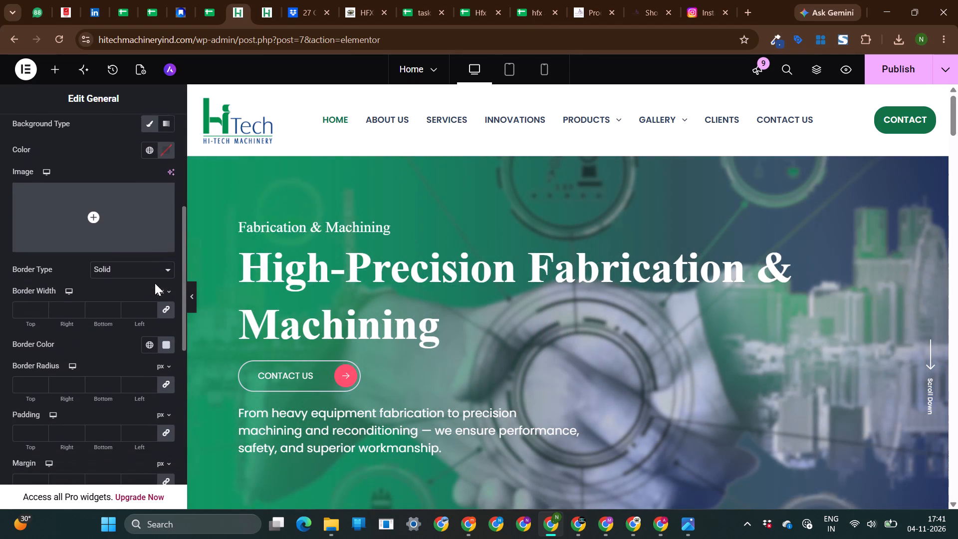
pyautogui.scroll(-6, 155, 283)
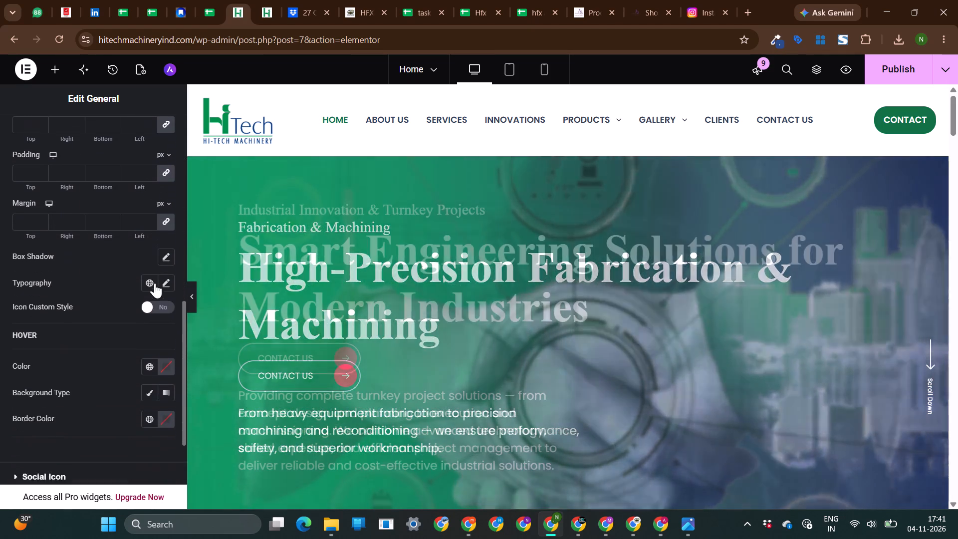
pyautogui.scroll(-1, 155, 283)
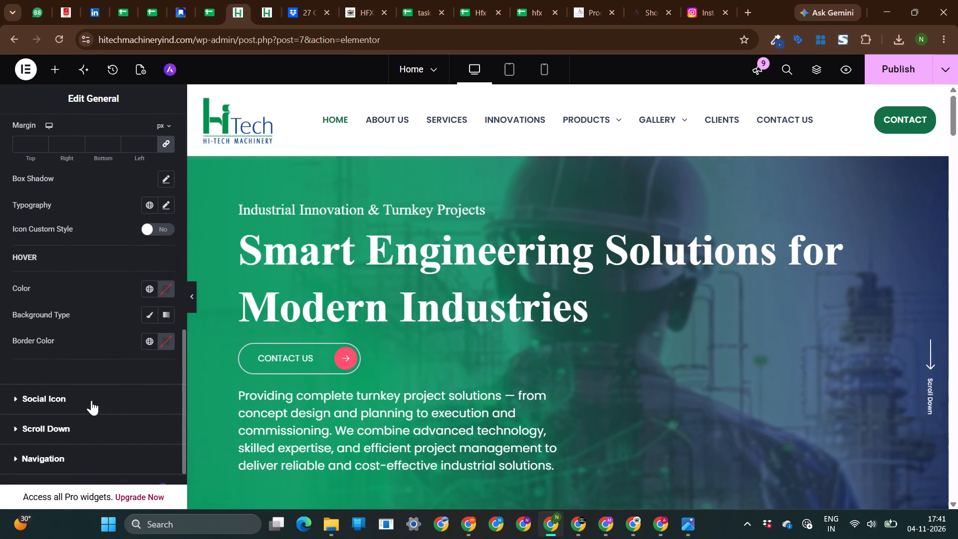
pyautogui.scroll(-2, 91, 400)
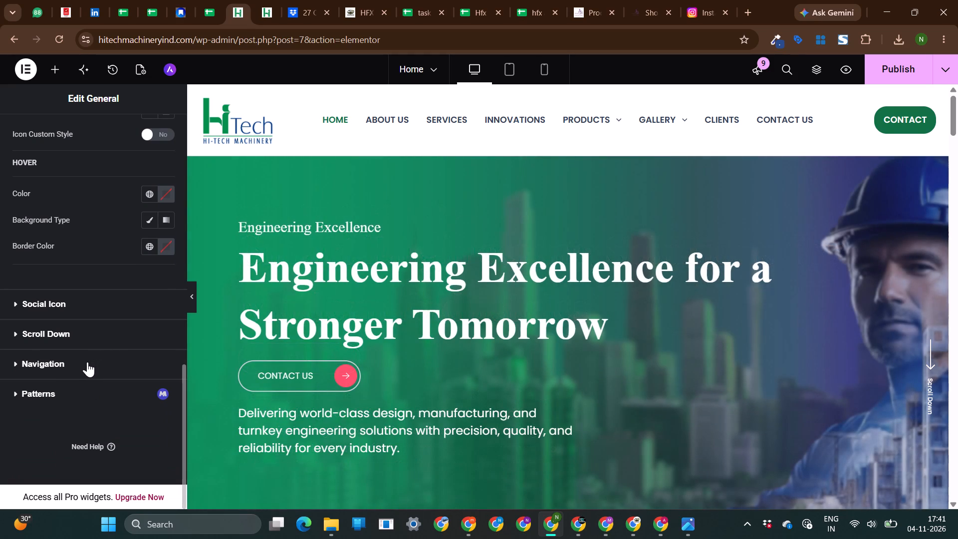
pyautogui.scroll(5, 124, 286)
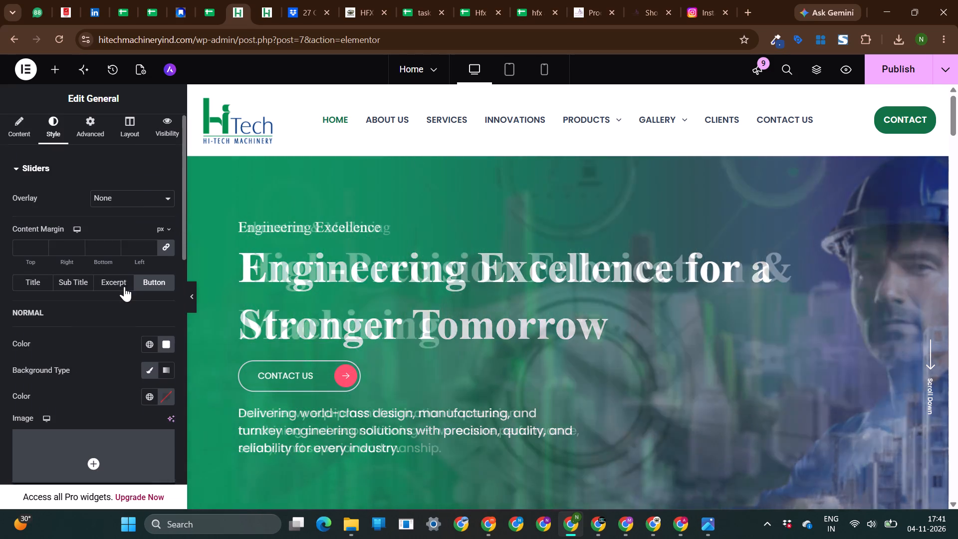
pyautogui.scroll(2, 124, 286)
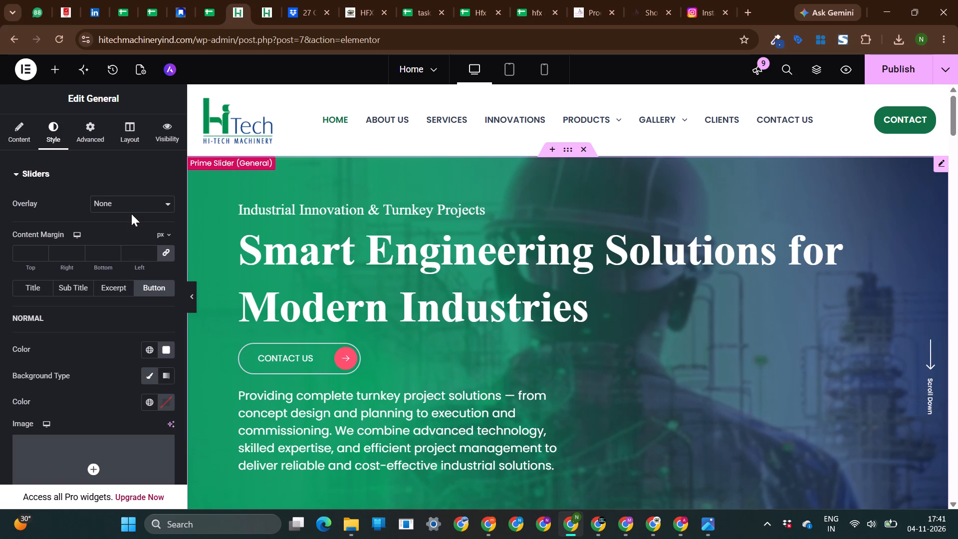
pyautogui.scroll(2, 131, 214)
pyautogui.scroll(-6, 131, 214)
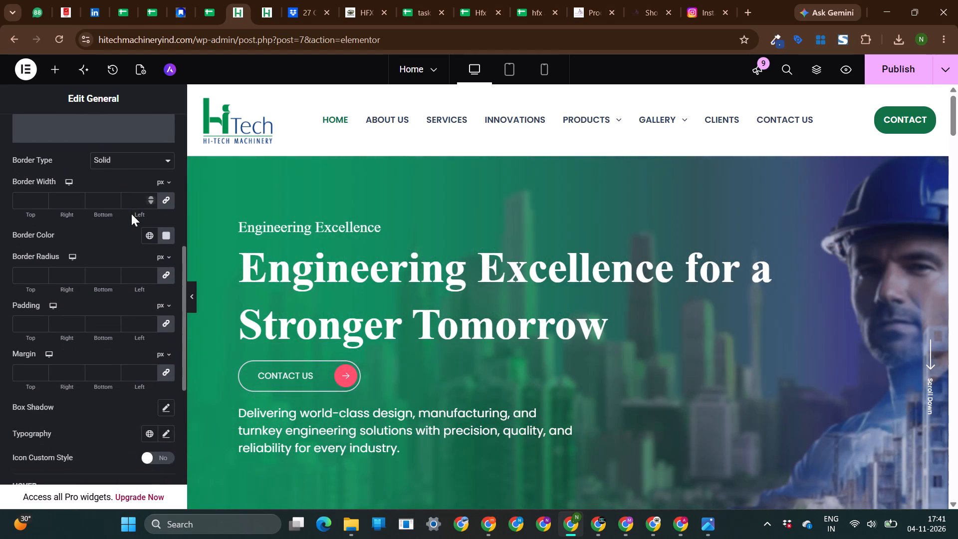
pyautogui.scroll(4, 76, 251)
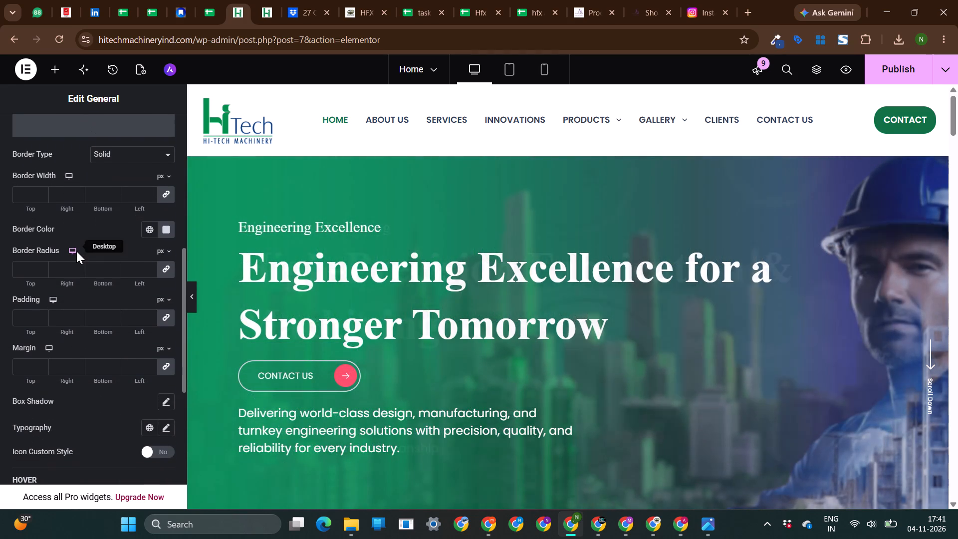
pyautogui.scroll(3, 76, 251)
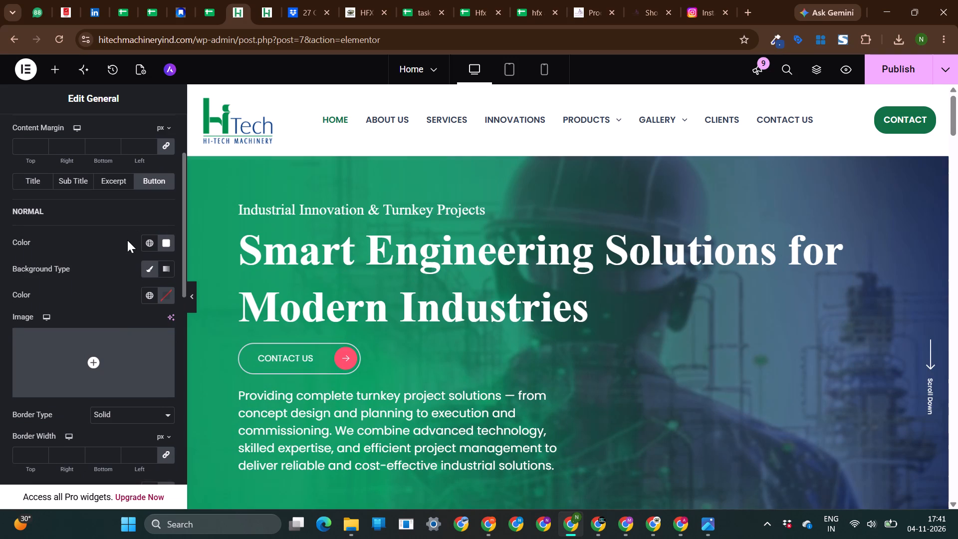
# Try the Gradient background type on the slider's Contact Us button, and clear its background type.
pyautogui.click(165, 262)
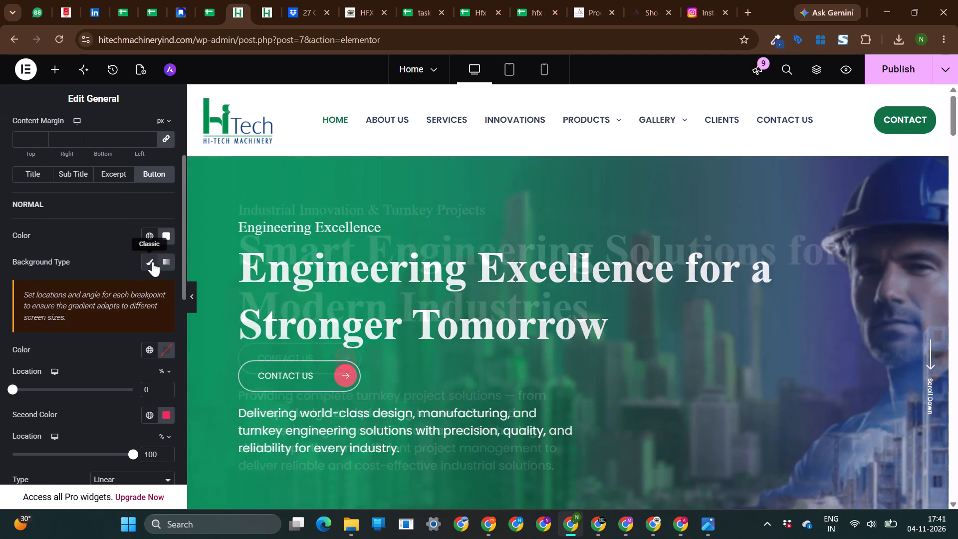
pyautogui.click(145, 266)
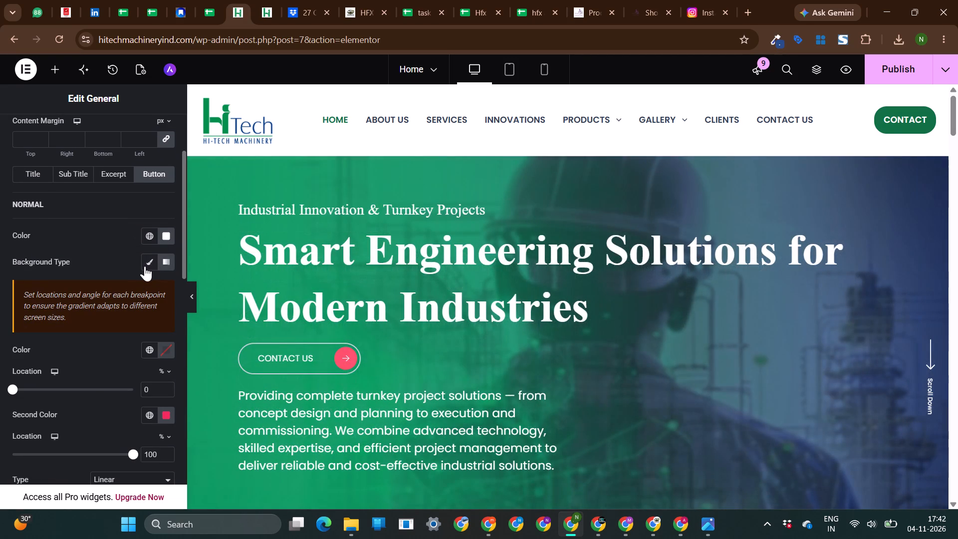
pyautogui.click(147, 262)
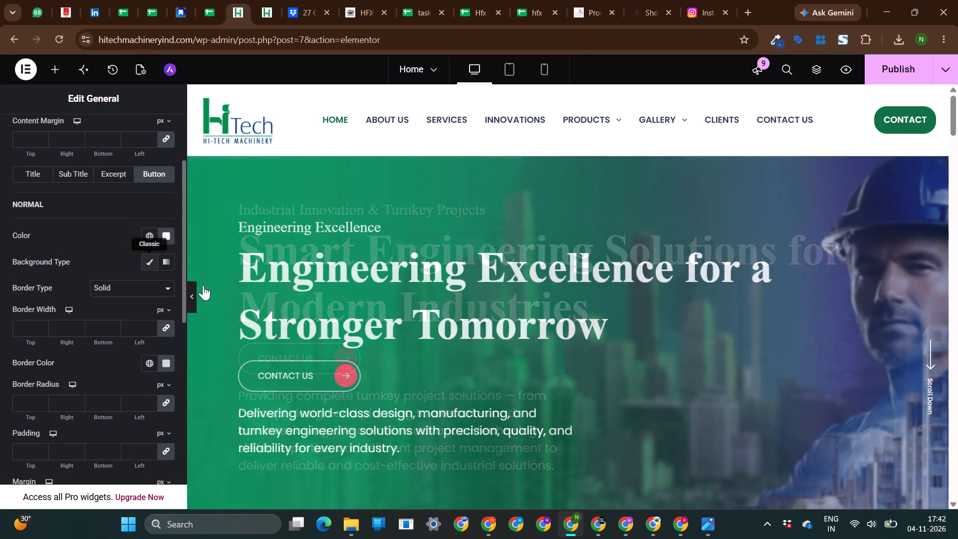
# Inspect the Contact Us button's red arrow in the preview and review the slider's Overlay choices and button style settings.
pyautogui.click(345, 377)
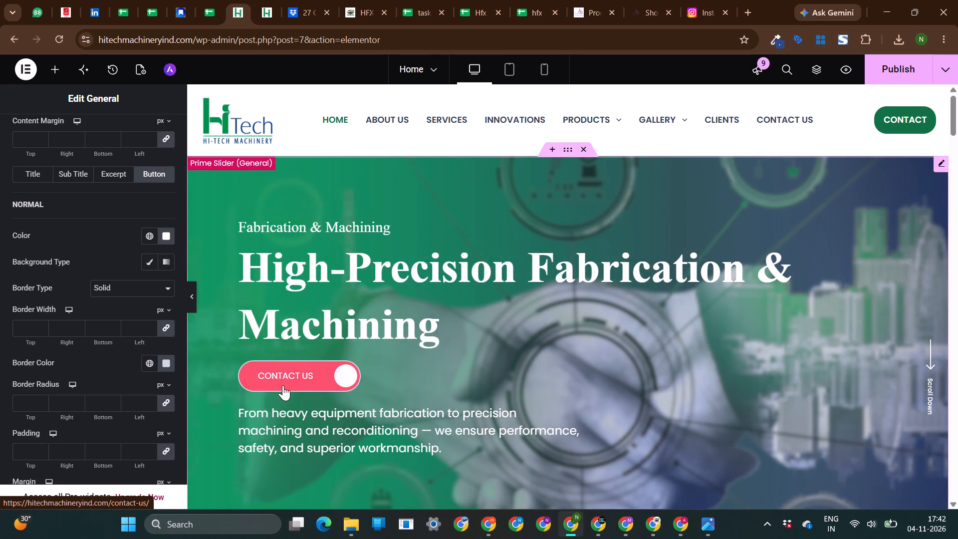
pyautogui.scroll(2, 108, 370)
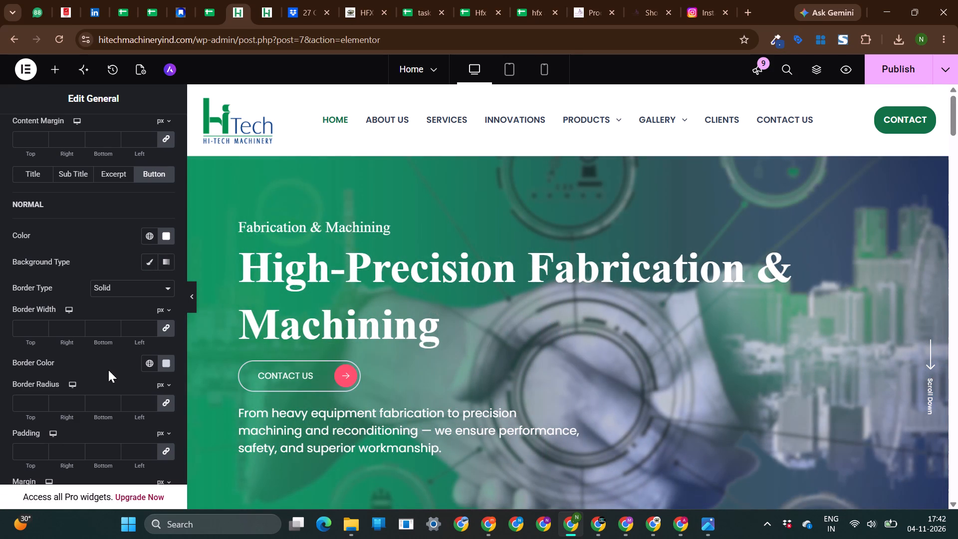
pyautogui.scroll(3, 92, 271)
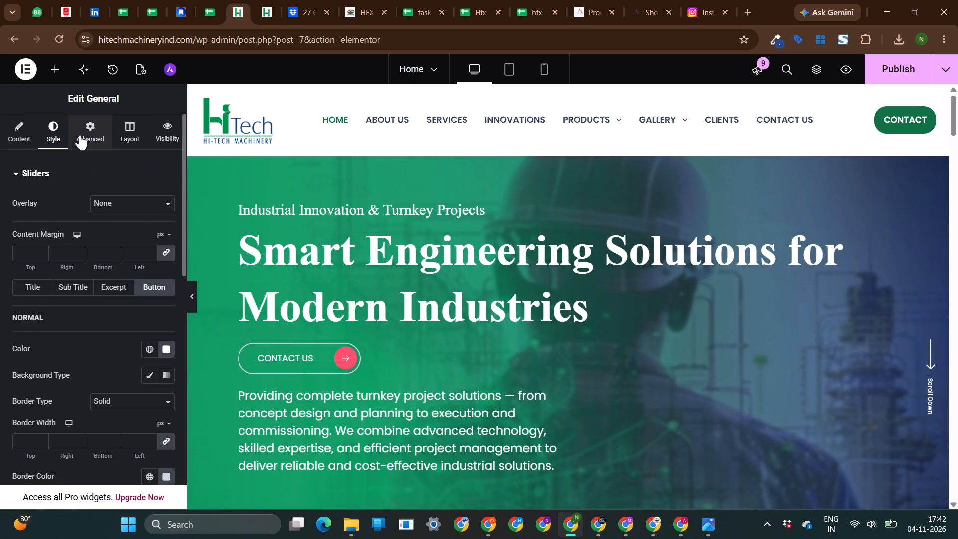
pyautogui.click(101, 202)
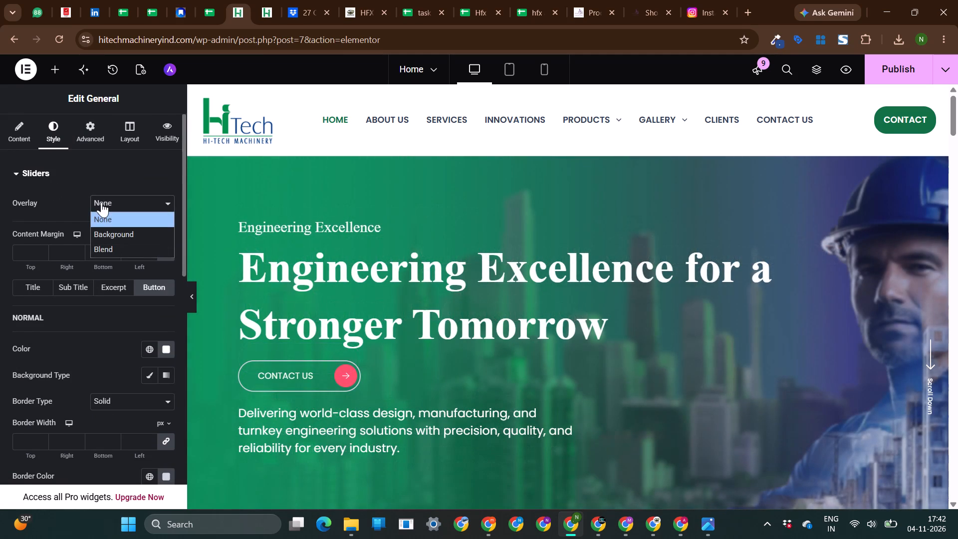
pyautogui.click(60, 209)
pyautogui.scroll(-1, 46, 309)
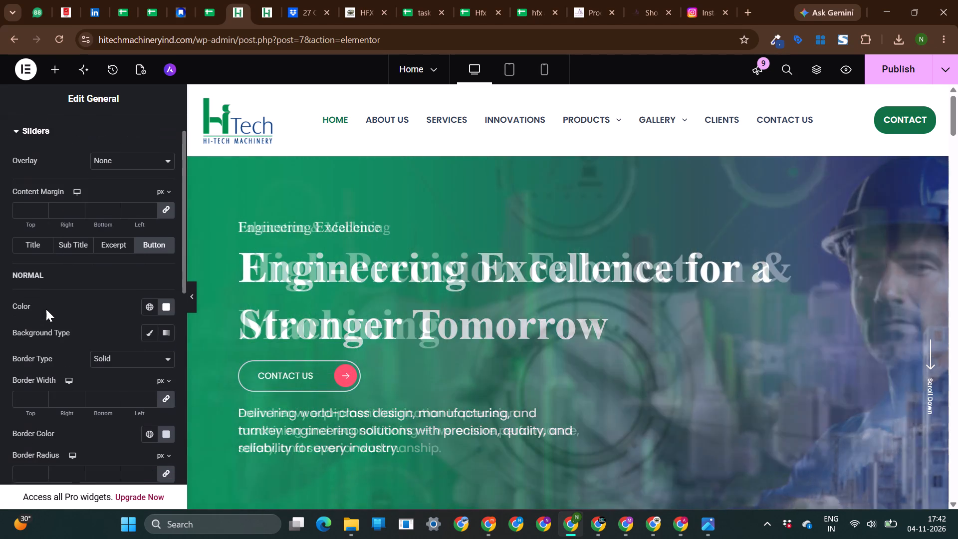
pyautogui.scroll(-2, 129, 312)
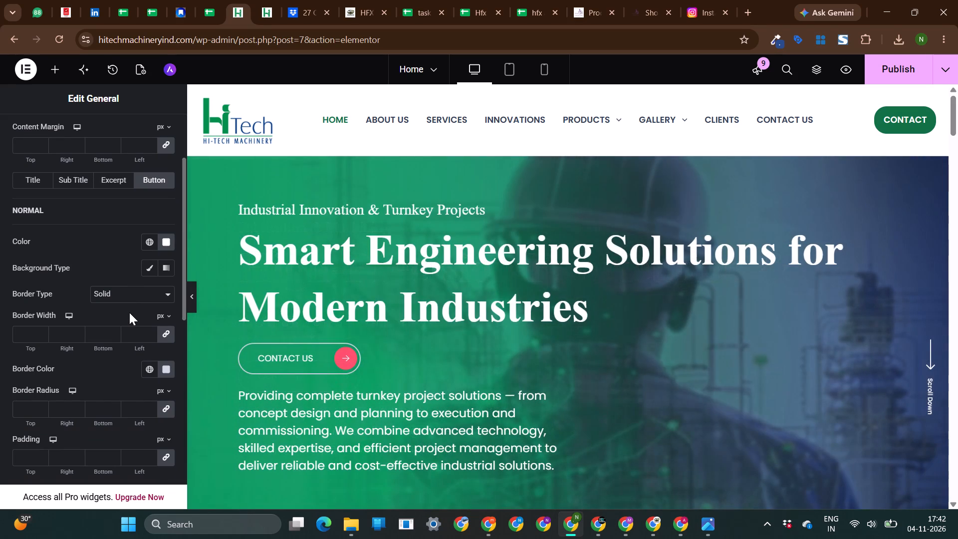
pyautogui.scroll(-3, 129, 312)
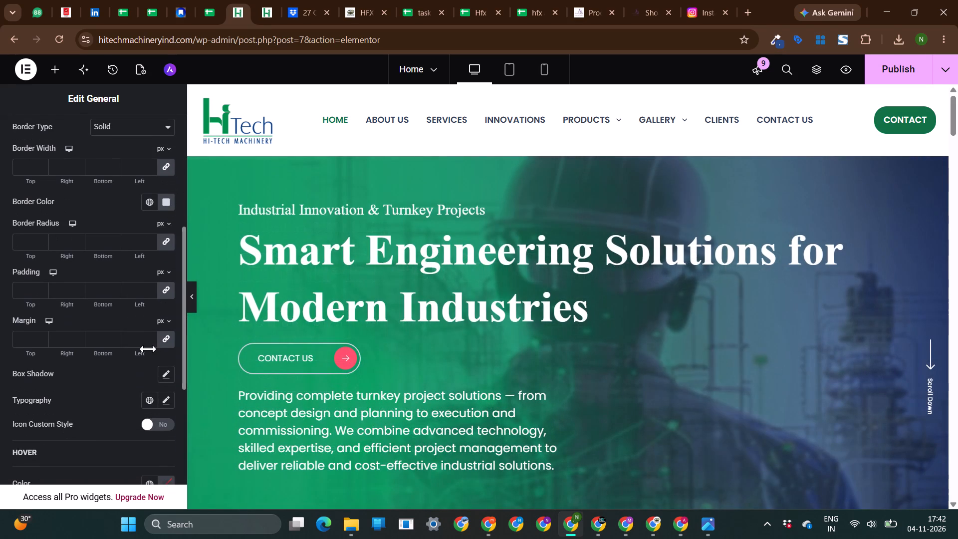
pyautogui.scroll(-1, 148, 349)
pyautogui.scroll(-1, 68, 425)
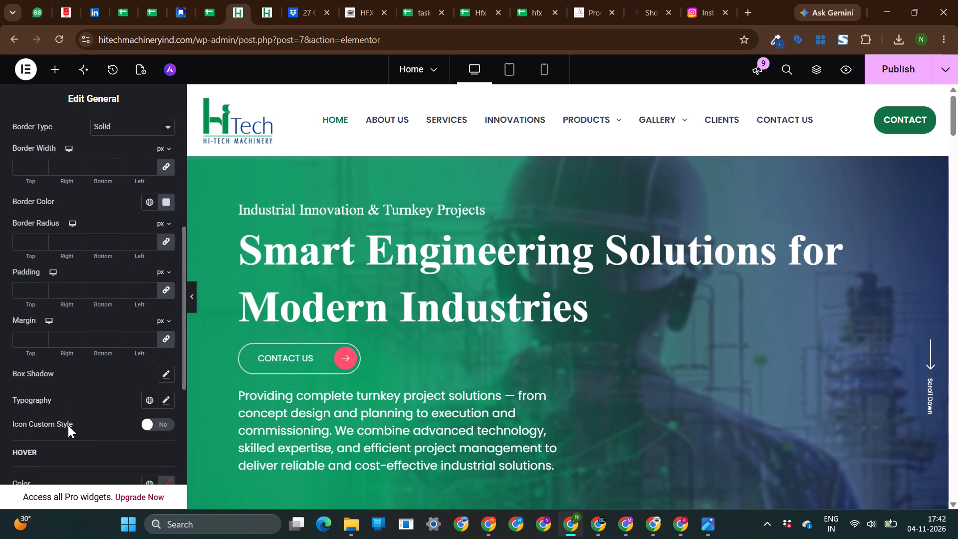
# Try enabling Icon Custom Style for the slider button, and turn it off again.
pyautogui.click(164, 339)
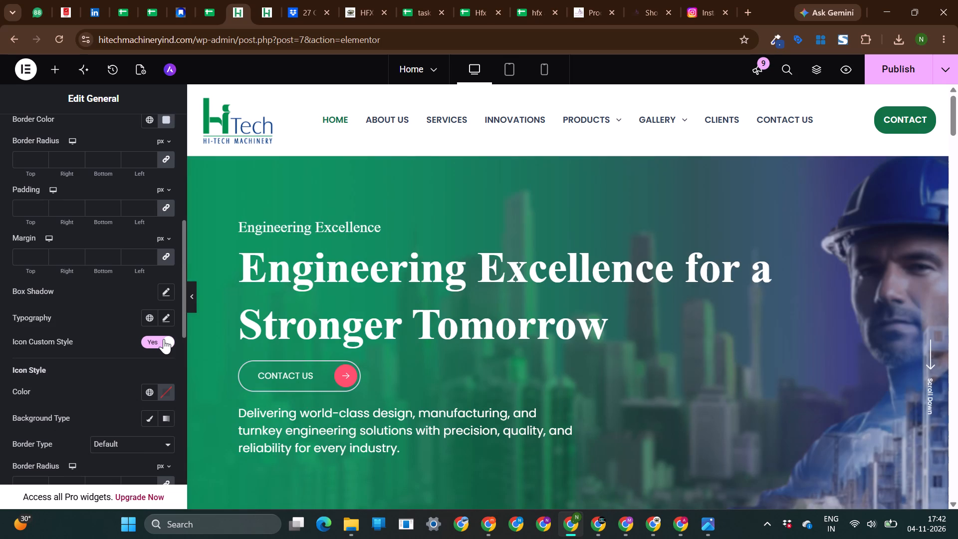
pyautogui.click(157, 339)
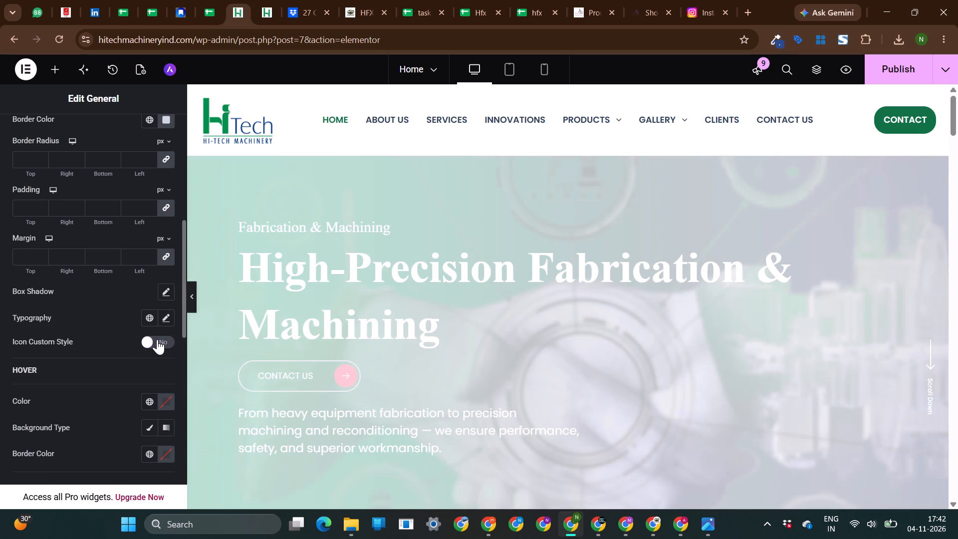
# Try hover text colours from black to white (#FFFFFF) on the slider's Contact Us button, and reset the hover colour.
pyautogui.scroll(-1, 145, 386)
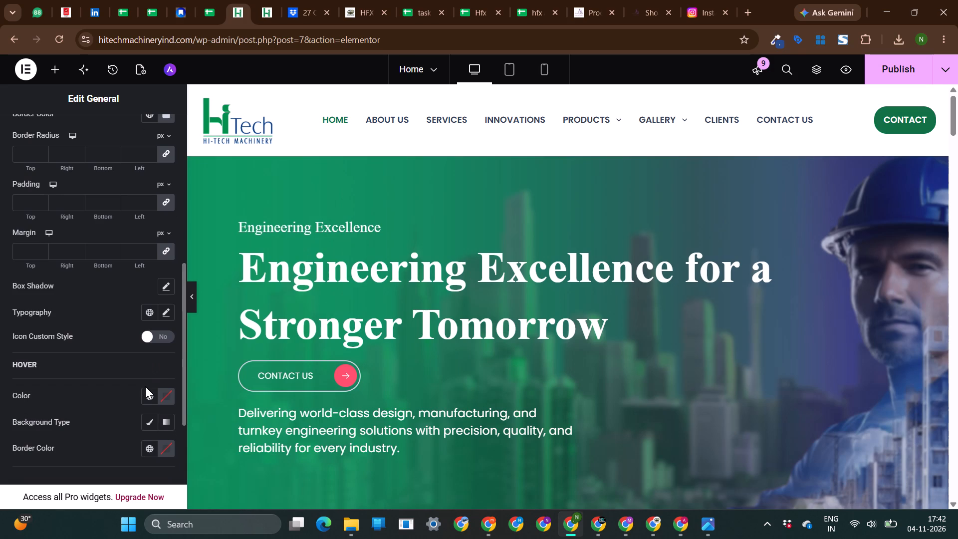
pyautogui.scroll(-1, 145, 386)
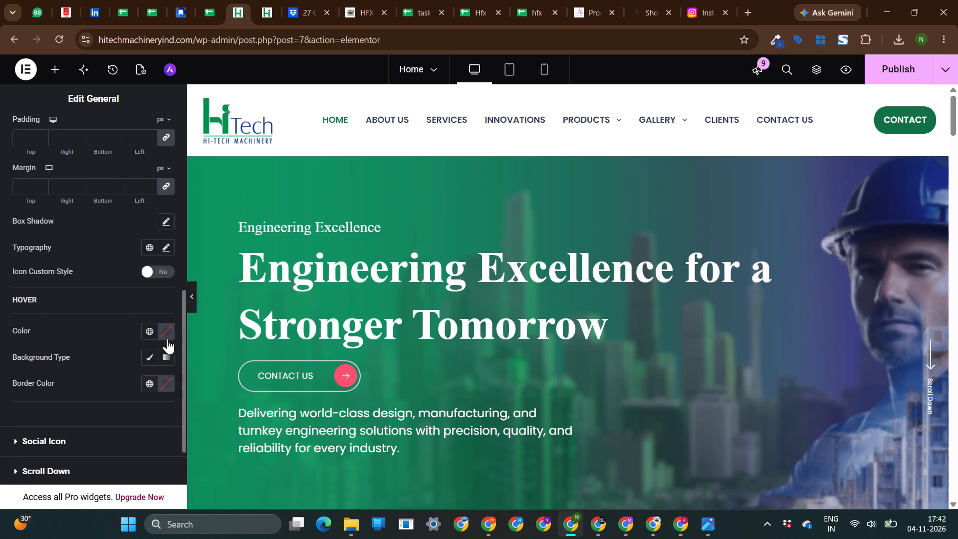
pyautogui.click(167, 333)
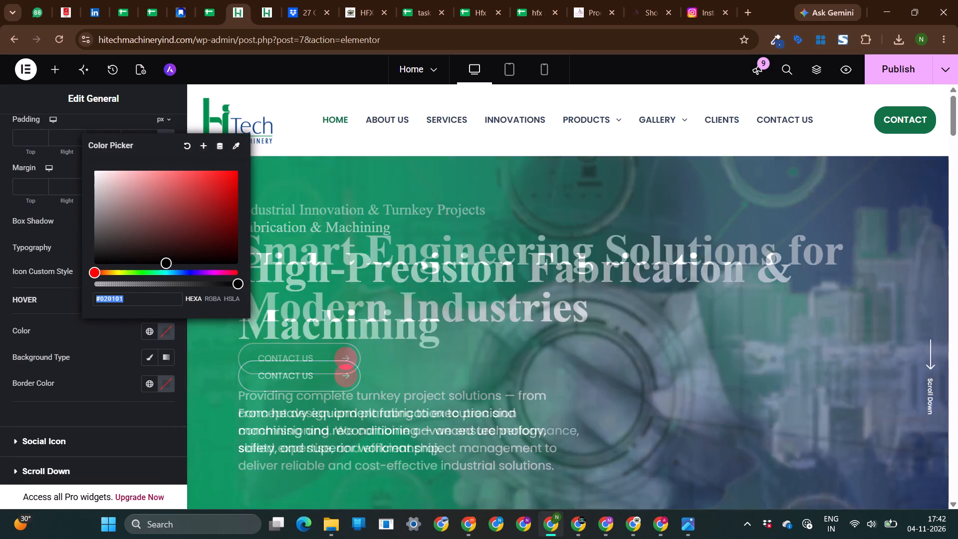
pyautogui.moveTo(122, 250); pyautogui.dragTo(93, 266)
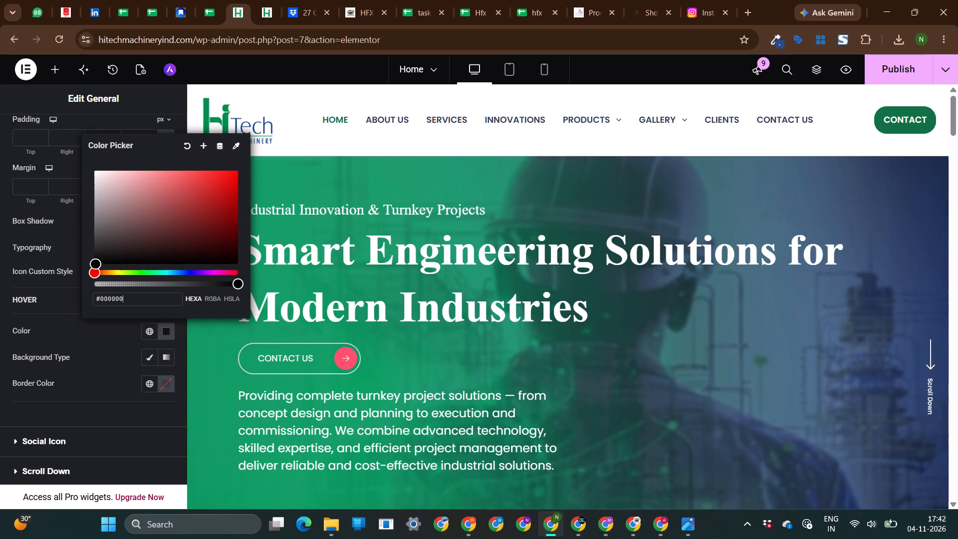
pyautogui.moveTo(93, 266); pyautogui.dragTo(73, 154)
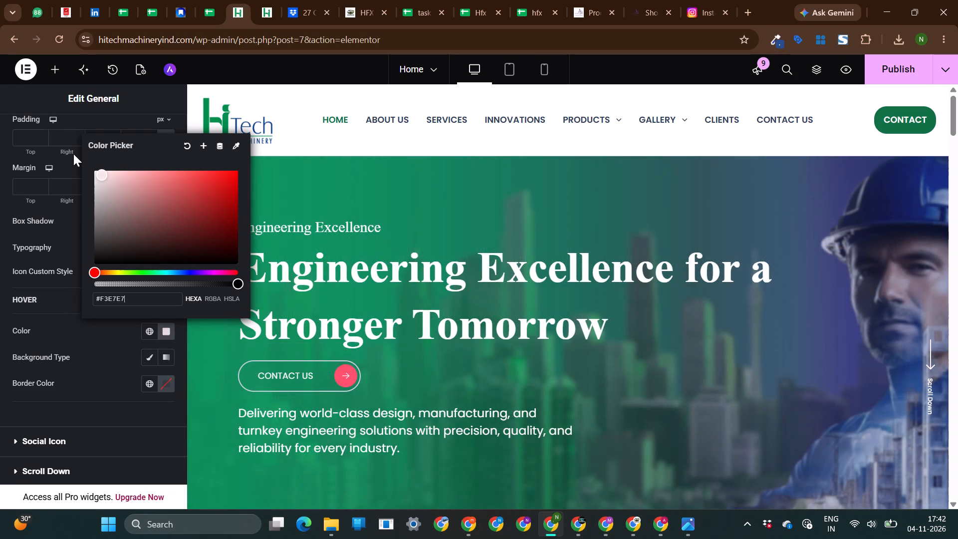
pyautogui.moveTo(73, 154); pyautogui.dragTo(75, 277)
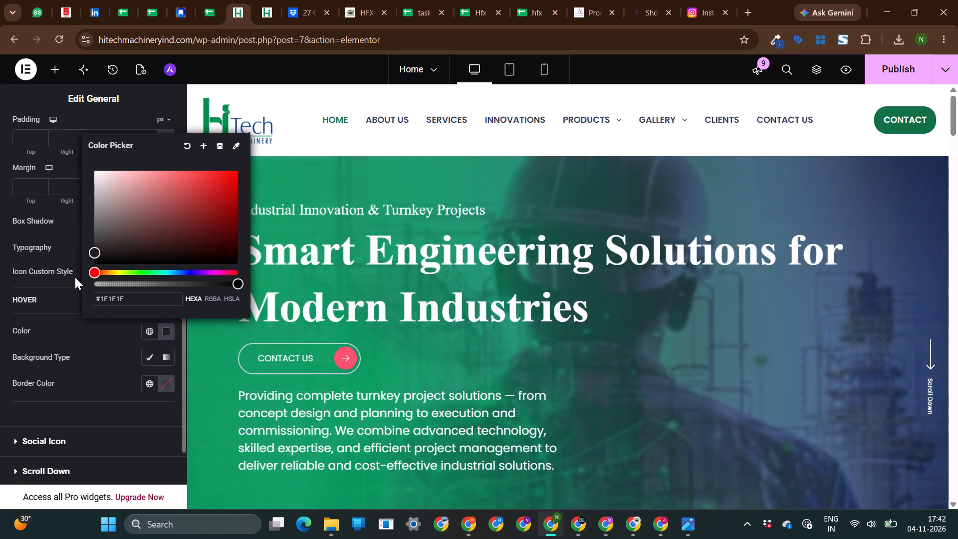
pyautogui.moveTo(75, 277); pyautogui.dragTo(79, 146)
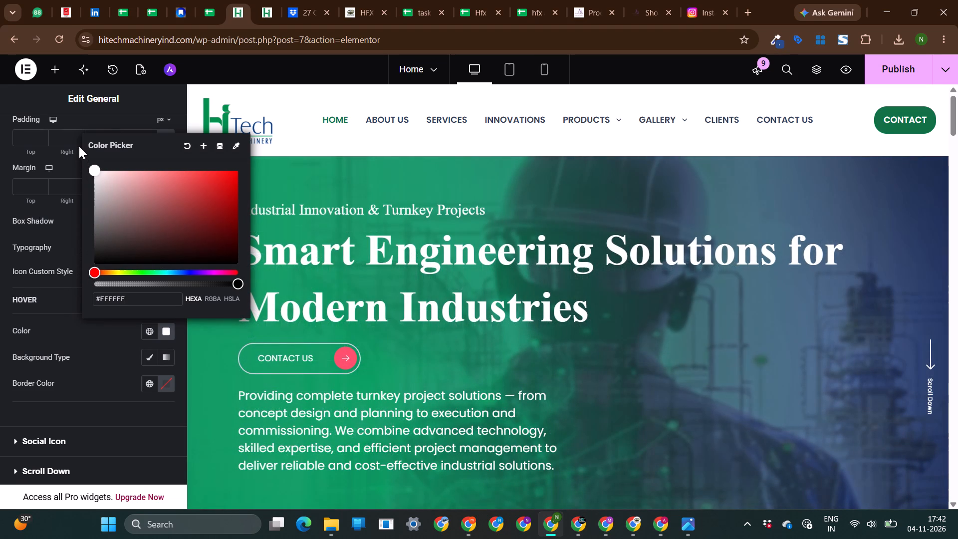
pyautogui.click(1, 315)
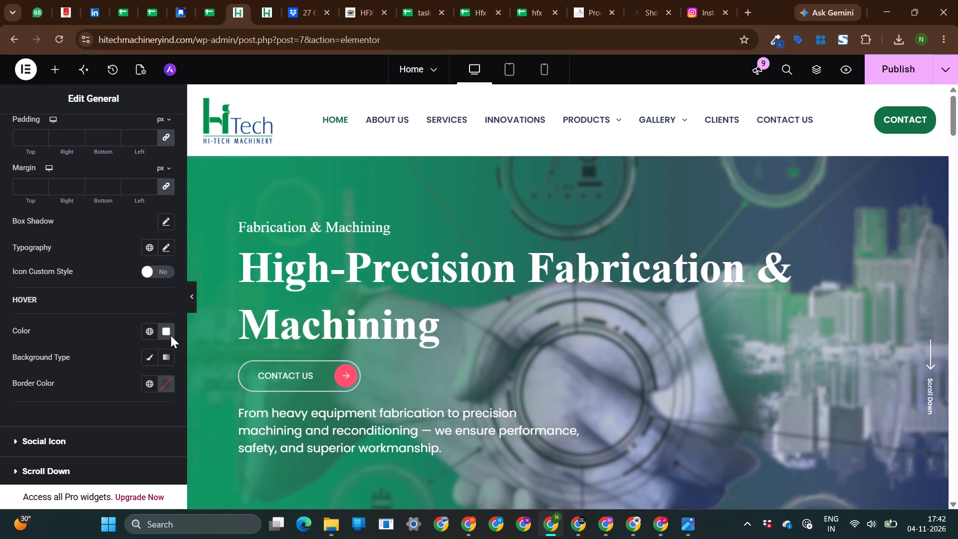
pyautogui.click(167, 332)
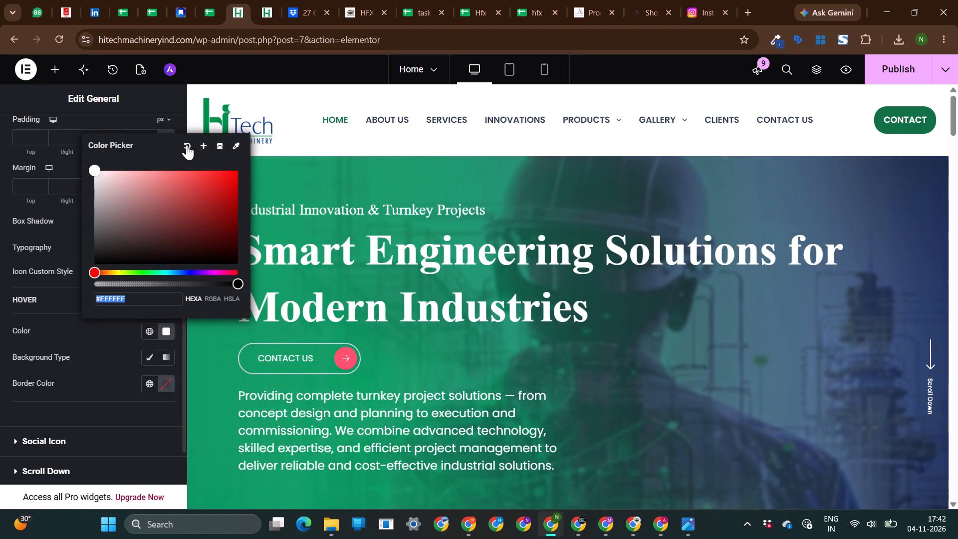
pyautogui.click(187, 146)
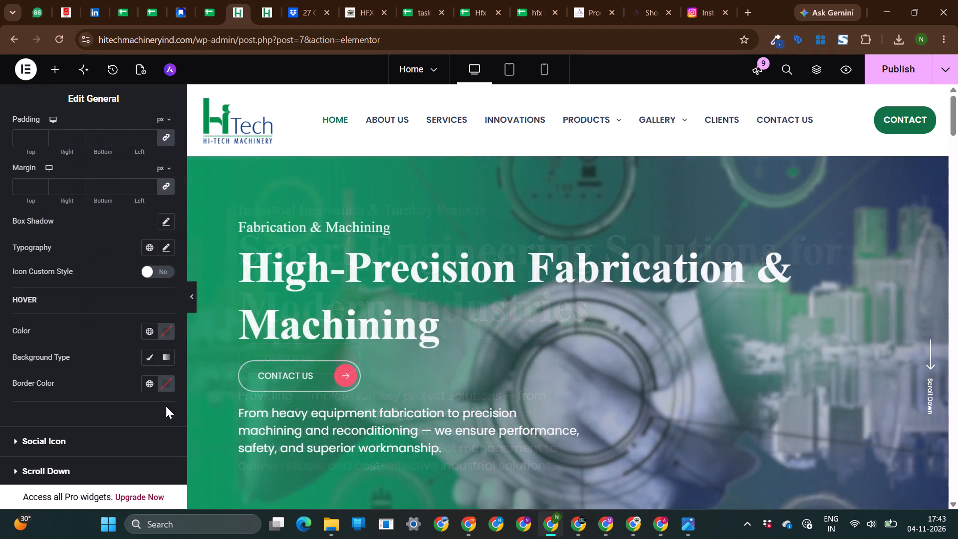
# Examine the button's hover border colour and the slider's Navigation, Scroll Down, Patterns and Sliders style sections for the red arrow's colour control.
pyautogui.click(162, 386)
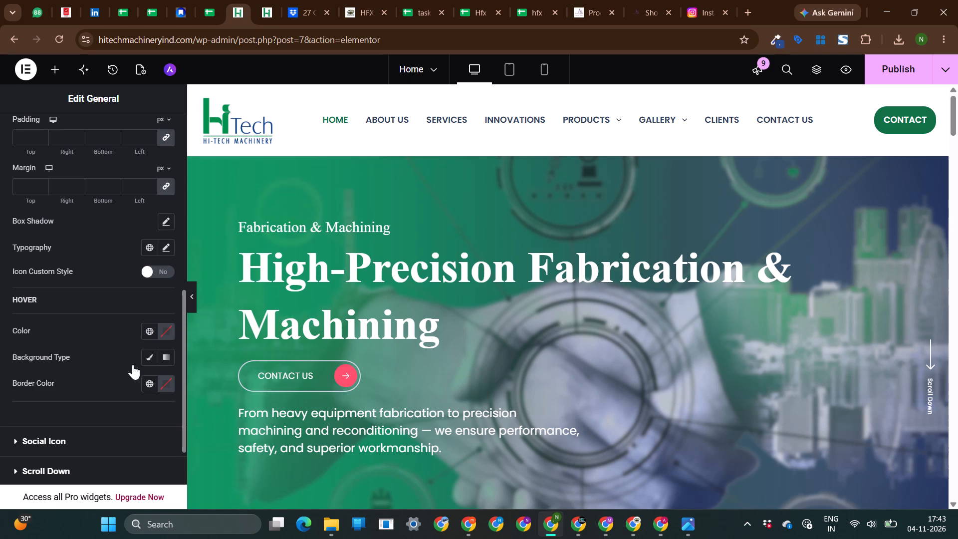
pyautogui.click(45, 371)
pyautogui.scroll(-1, 45, 371)
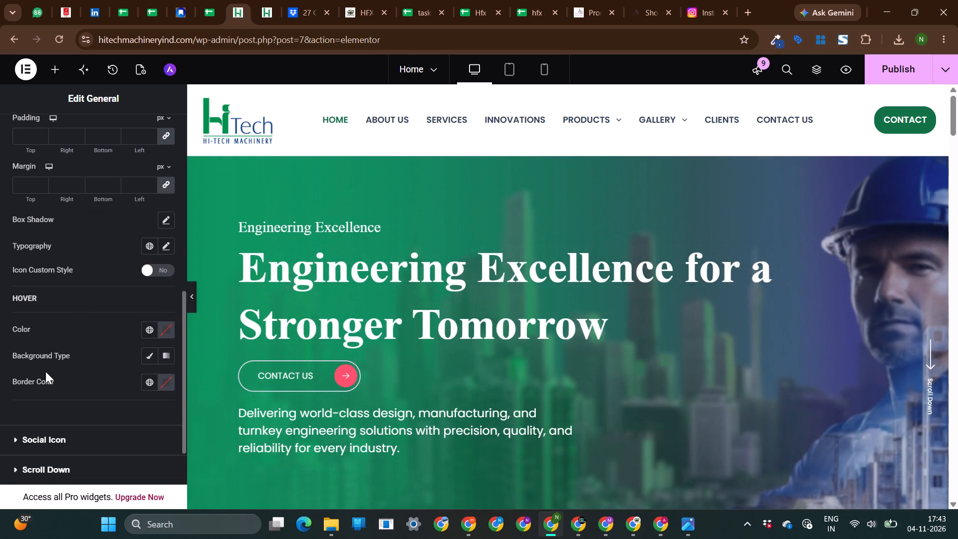
pyautogui.scroll(-3, 45, 371)
pyautogui.click(70, 363)
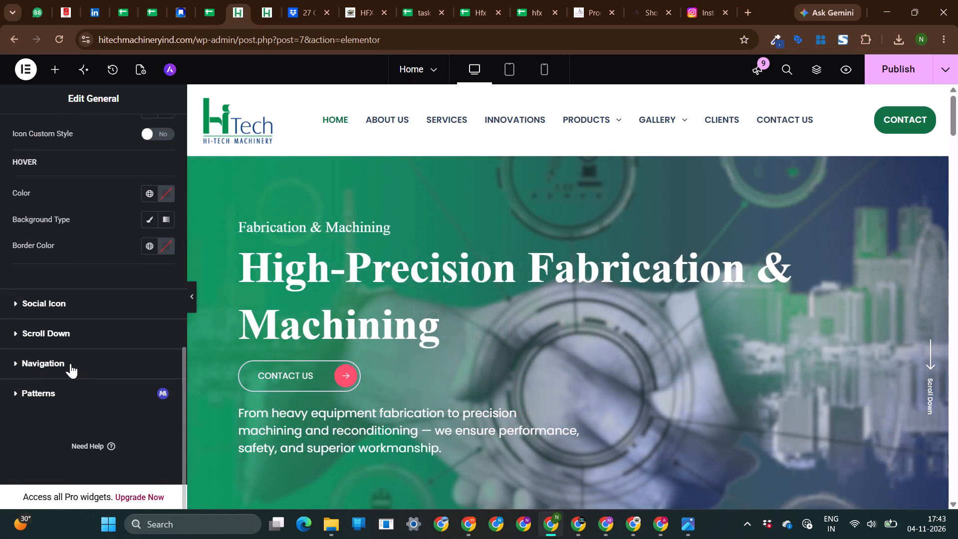
pyautogui.scroll(-2, 70, 363)
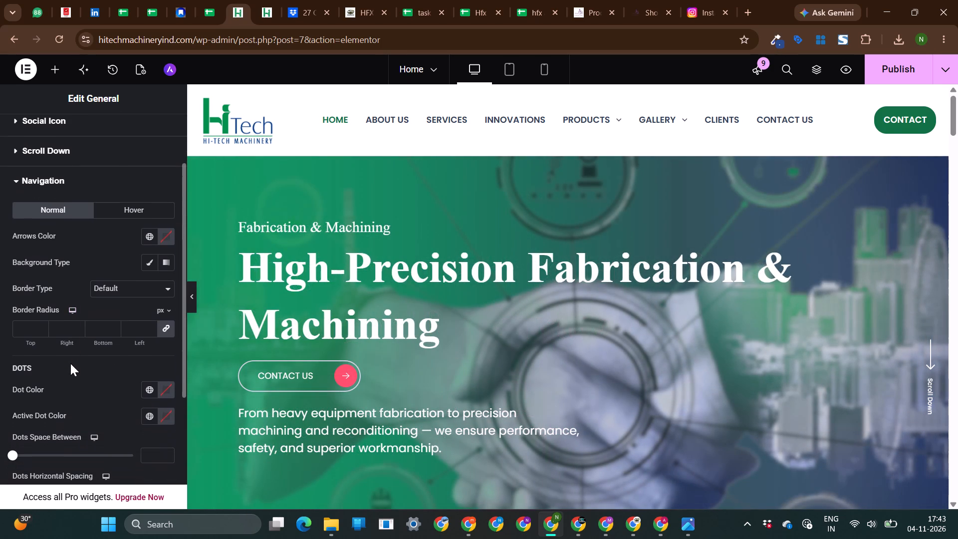
pyautogui.click(125, 206)
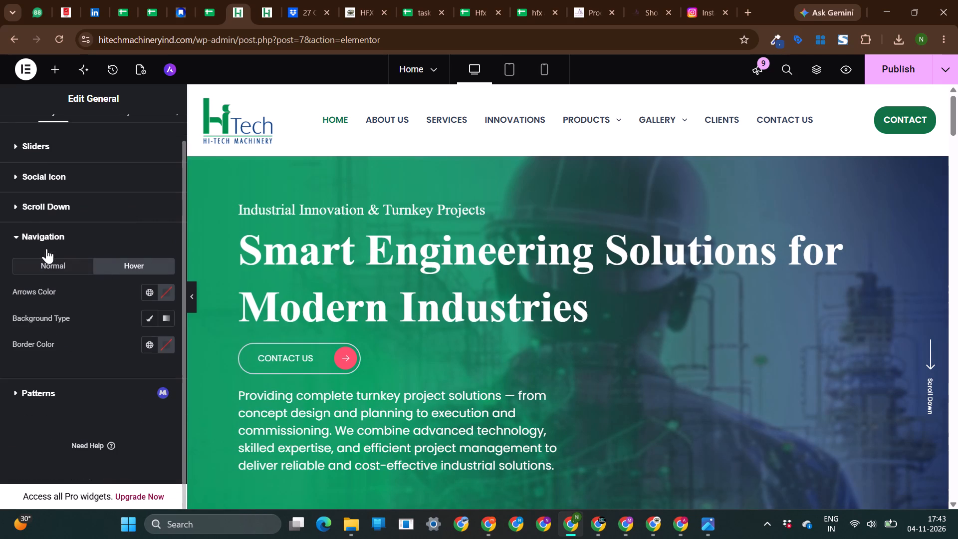
pyautogui.click(41, 210)
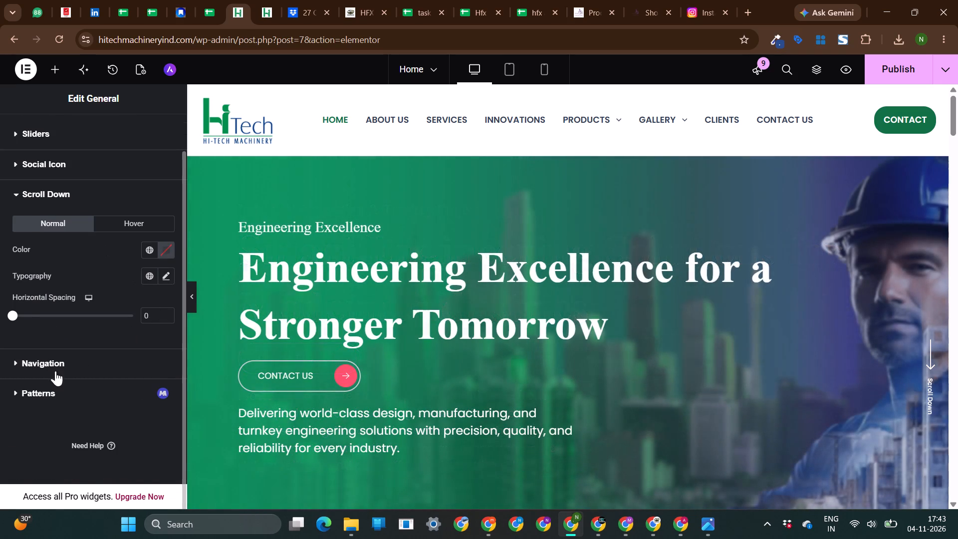
pyautogui.click(33, 393)
pyautogui.click(40, 195)
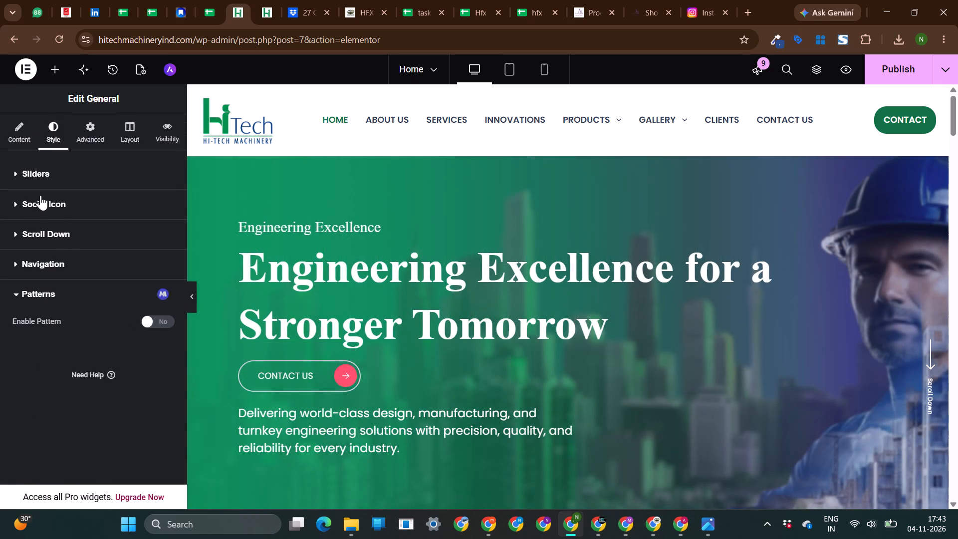
pyautogui.scroll(4, 87, 143)
pyautogui.click(49, 175)
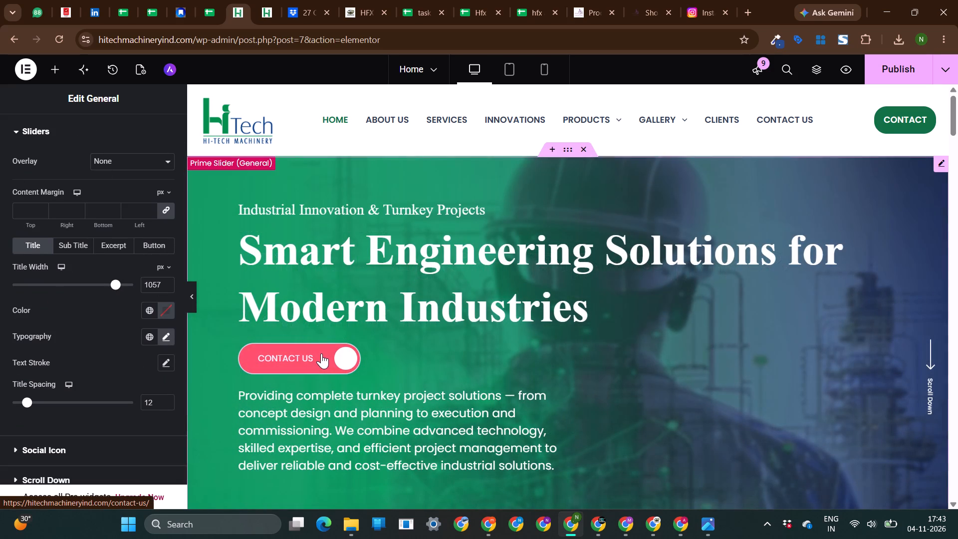
pyautogui.scroll(3, 67, 328)
pyautogui.scroll(2, 0, 177)
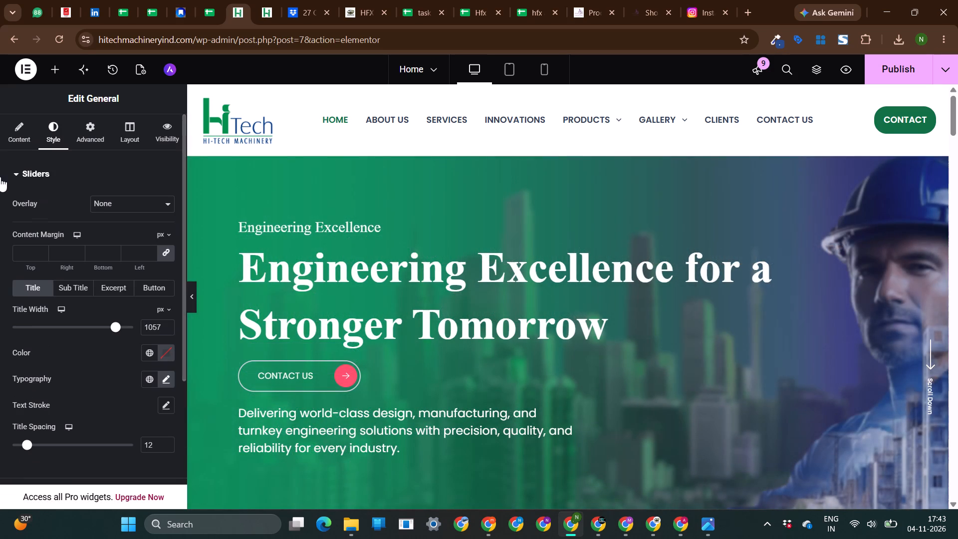
pyautogui.scroll(2, 0, 177)
# Review the Content and Optional settings of the Engineering Excellence slide for anything controlling the button's arrow.
pyautogui.click(19, 134)
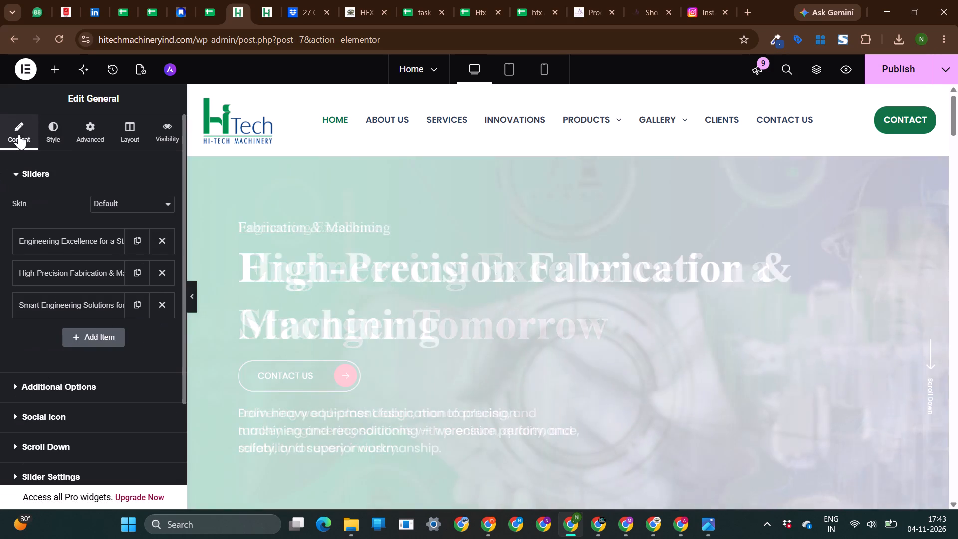
pyautogui.click(79, 240)
pyautogui.scroll(-1, 79, 240)
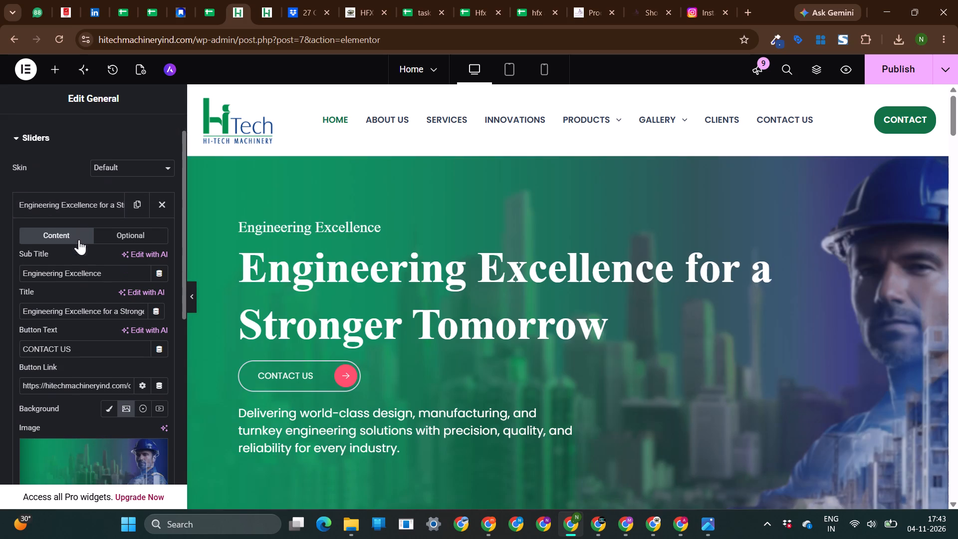
pyautogui.scroll(-1, 79, 240)
pyautogui.scroll(-2, 94, 338)
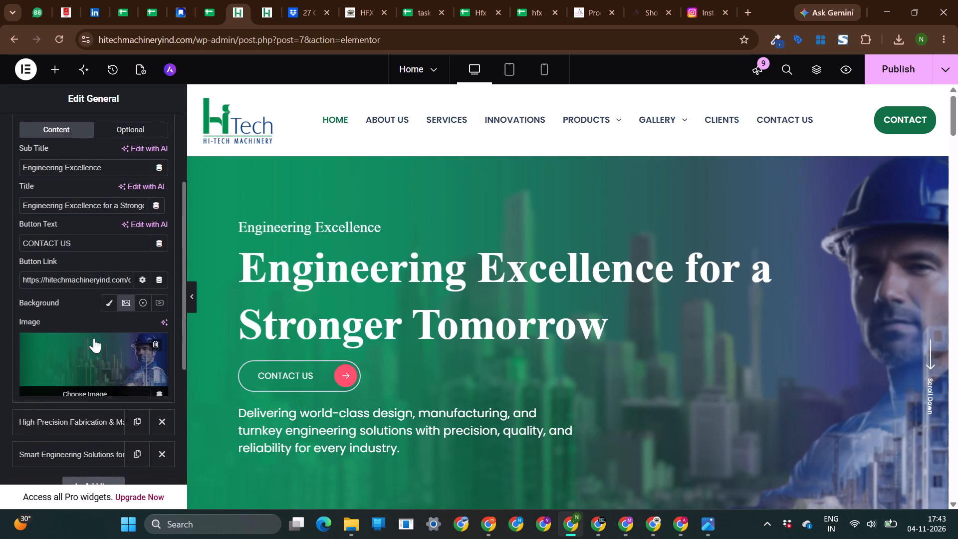
pyautogui.scroll(-2, 0, 313)
pyautogui.scroll(3, 0, 313)
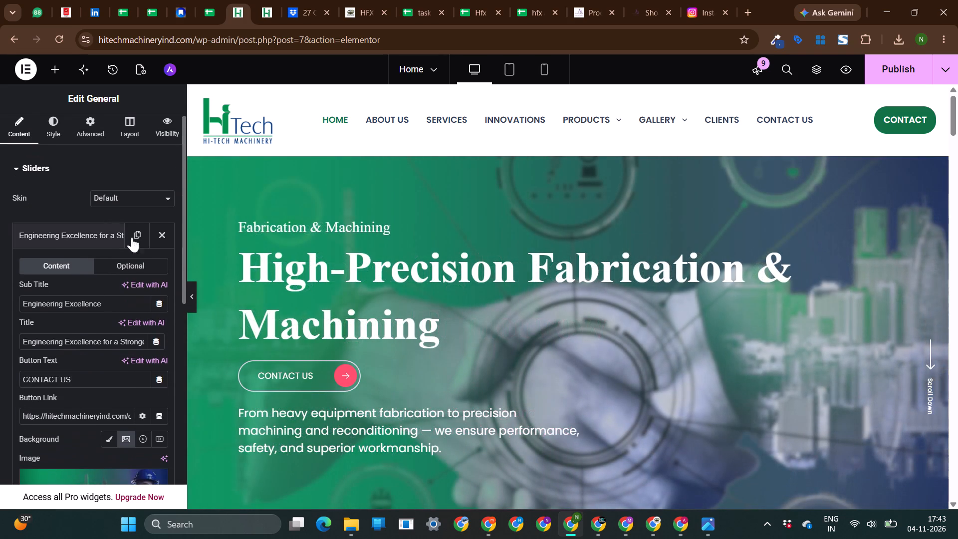
pyautogui.click(130, 268)
pyautogui.scroll(-2, 23, 338)
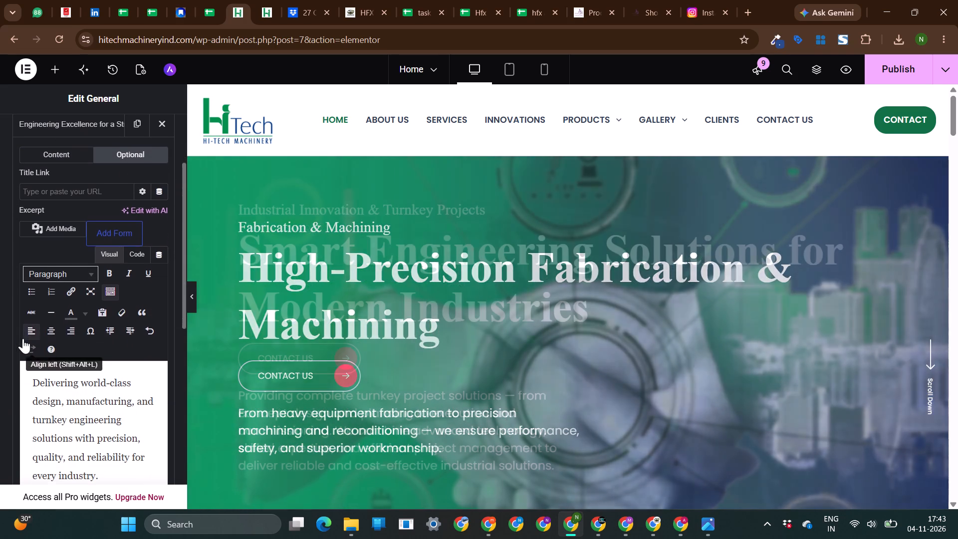
pyautogui.scroll(-7, 0, 317)
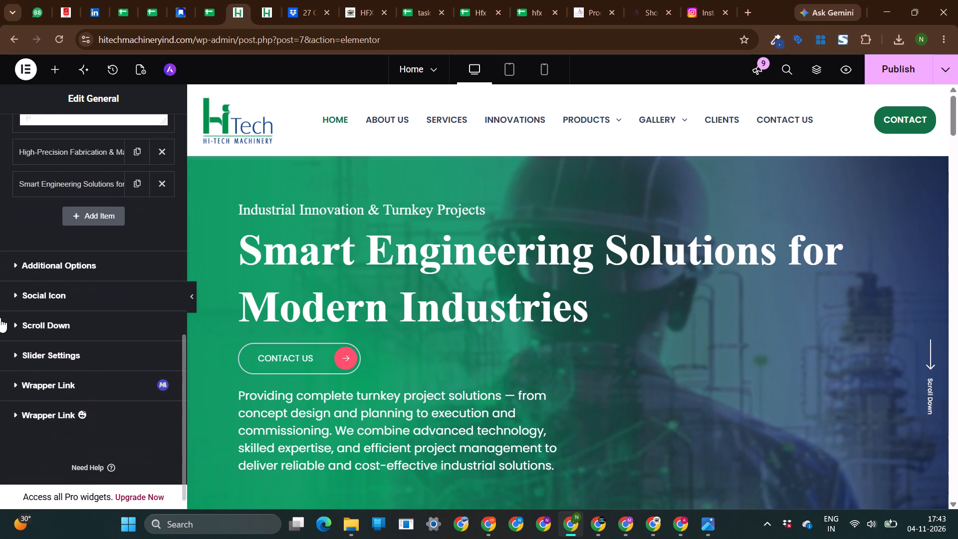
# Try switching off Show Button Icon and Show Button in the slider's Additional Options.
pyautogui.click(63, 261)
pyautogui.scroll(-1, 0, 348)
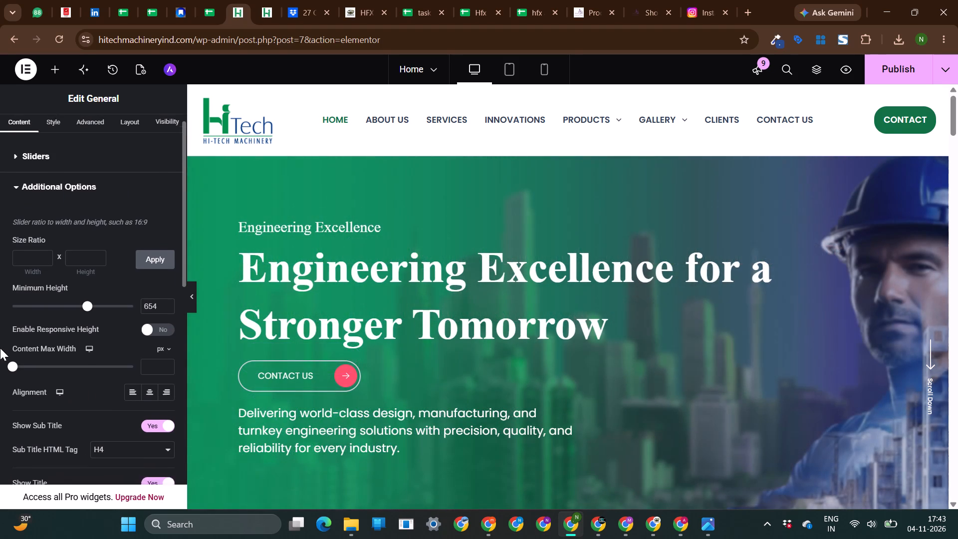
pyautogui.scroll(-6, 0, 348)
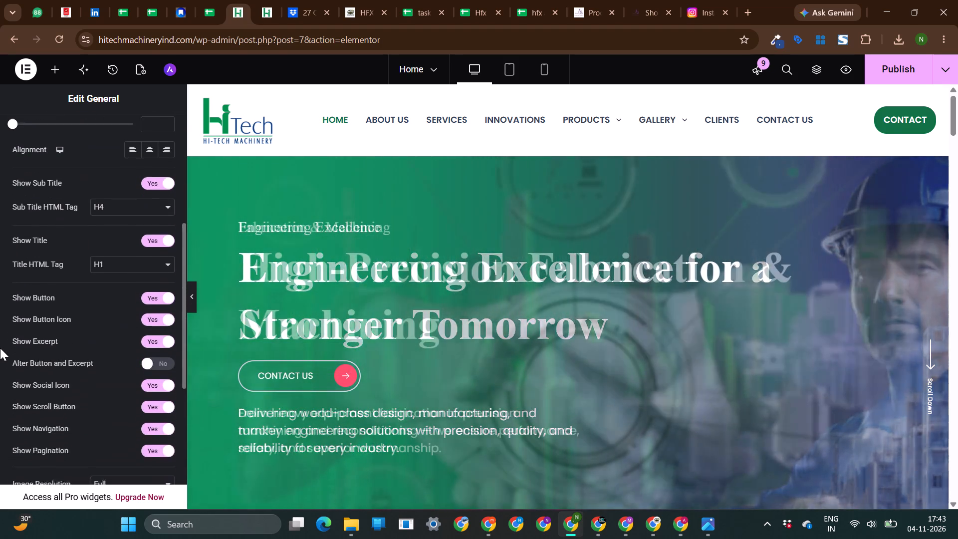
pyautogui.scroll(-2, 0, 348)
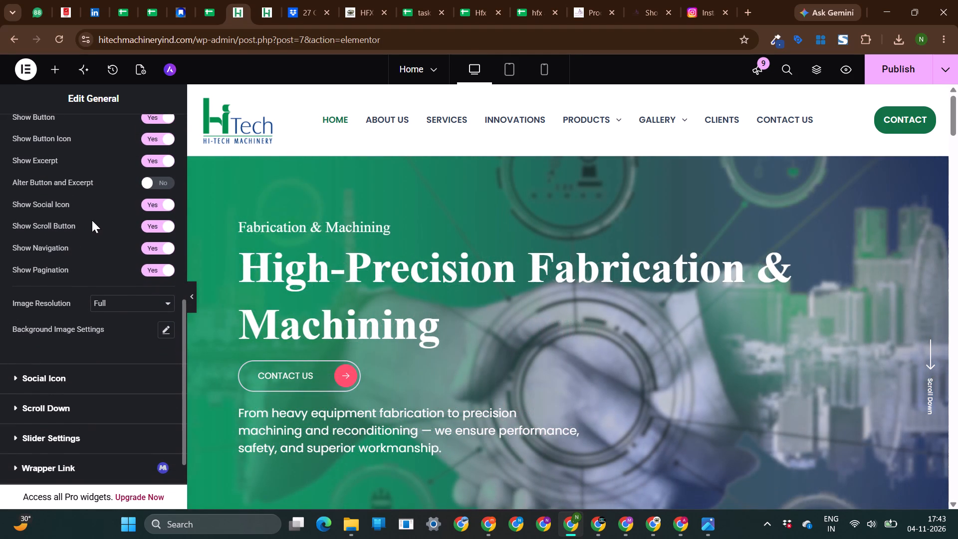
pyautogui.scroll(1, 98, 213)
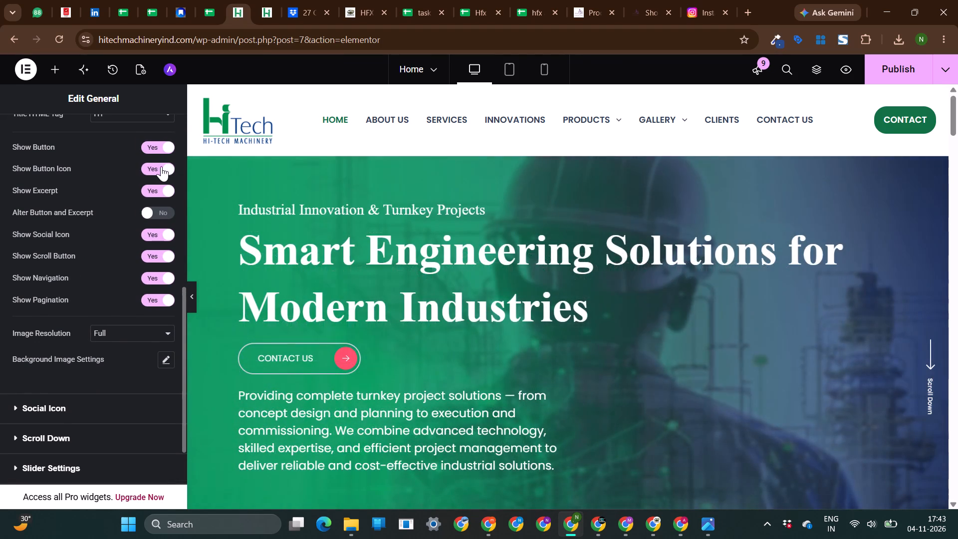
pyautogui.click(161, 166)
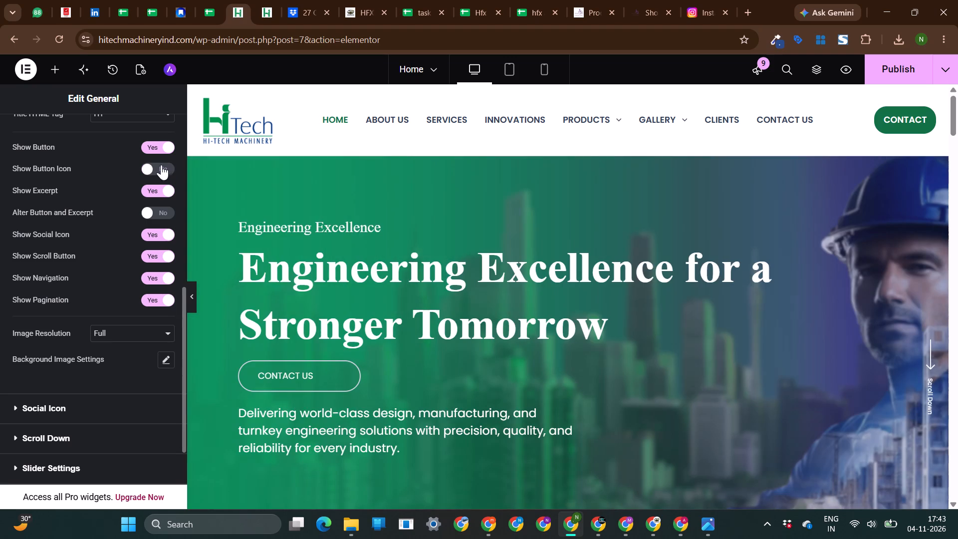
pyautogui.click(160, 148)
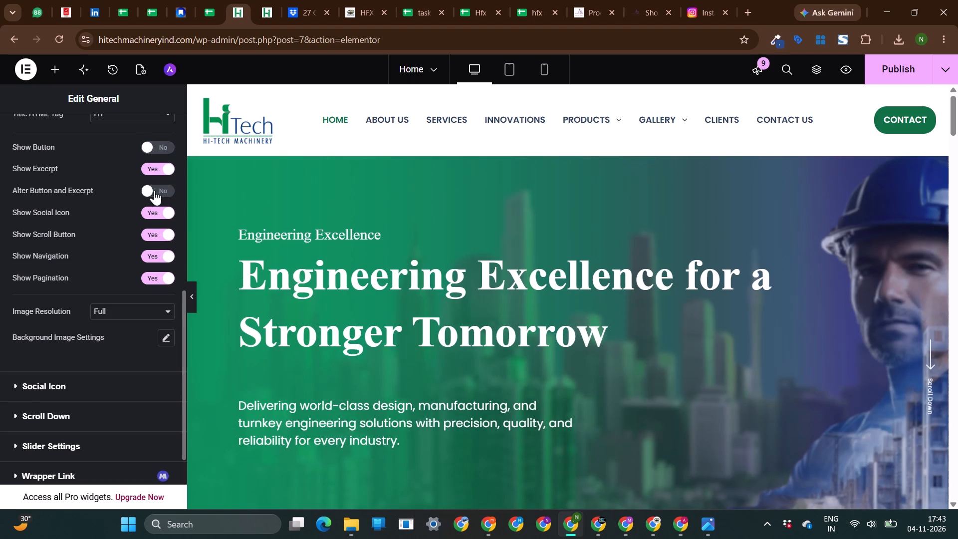
# Switch Show Button and Show Button Icon back on in the slider's Additional Options.
pyautogui.click(163, 144)
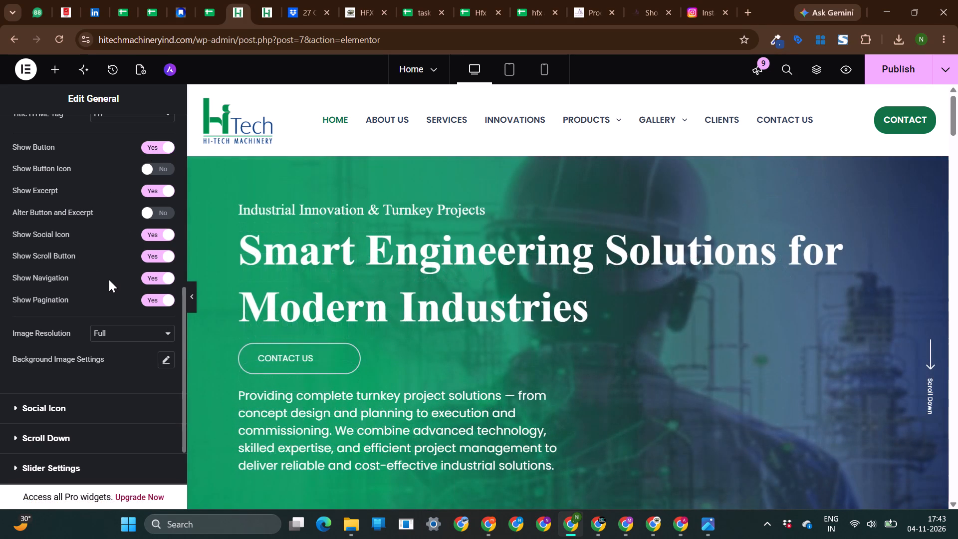
pyautogui.click(161, 171)
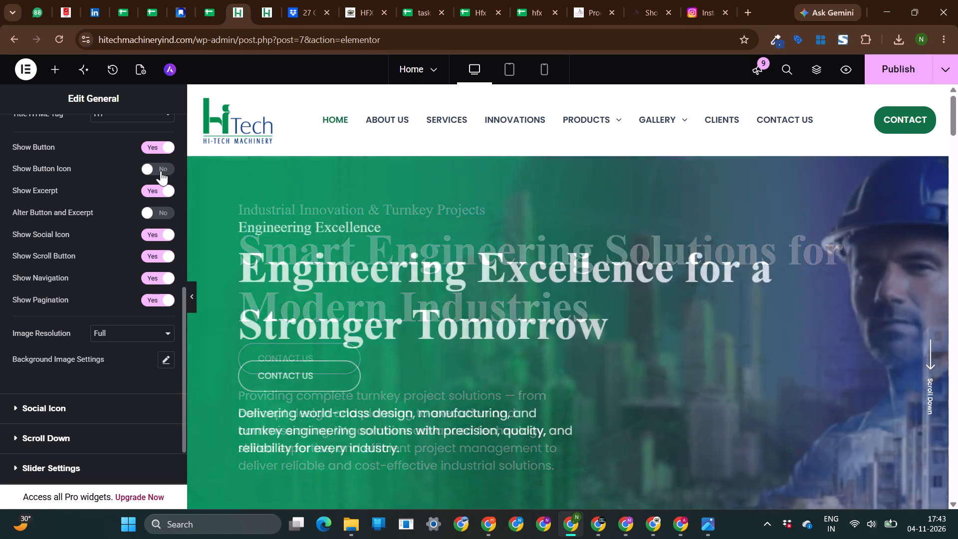
# Examine the slider's Social Icon, Scroll Down and Slider Settings content sections for a control over the Contact Us button's arrow.
pyautogui.scroll(-1, 113, 342)
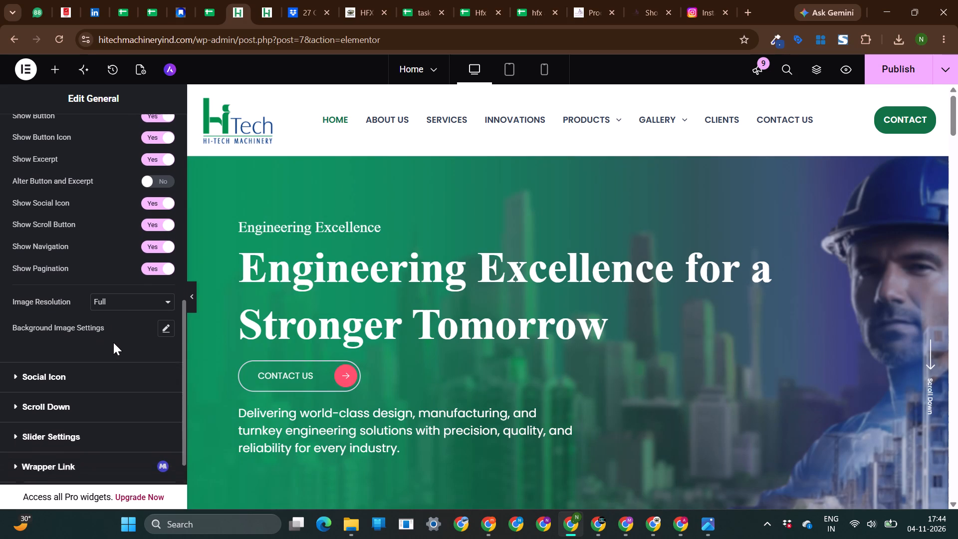
pyautogui.scroll(-1, 113, 342)
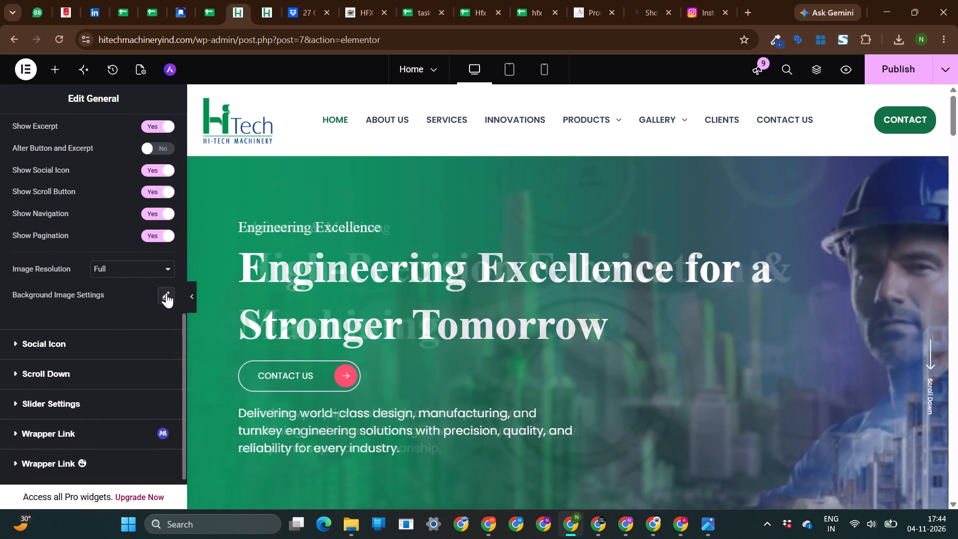
pyautogui.click(118, 344)
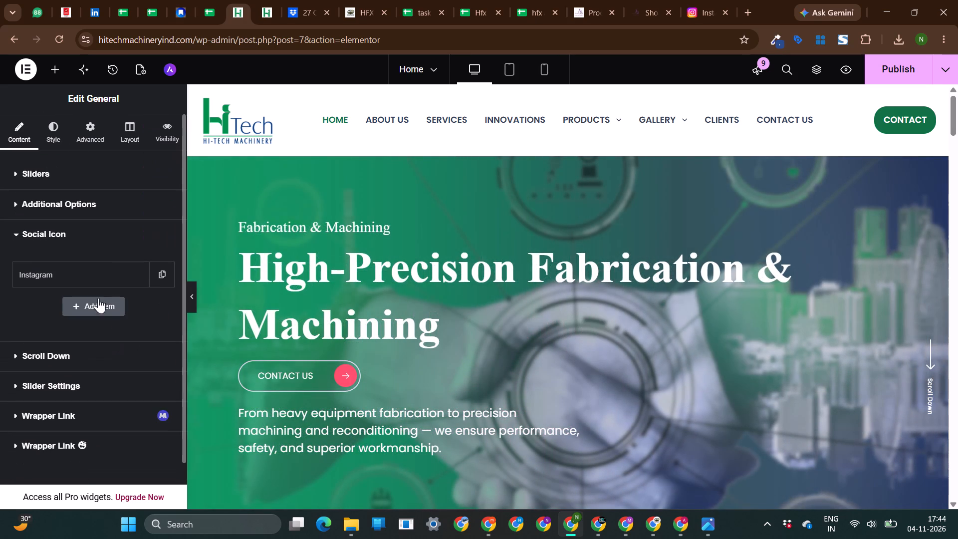
pyautogui.click(66, 295)
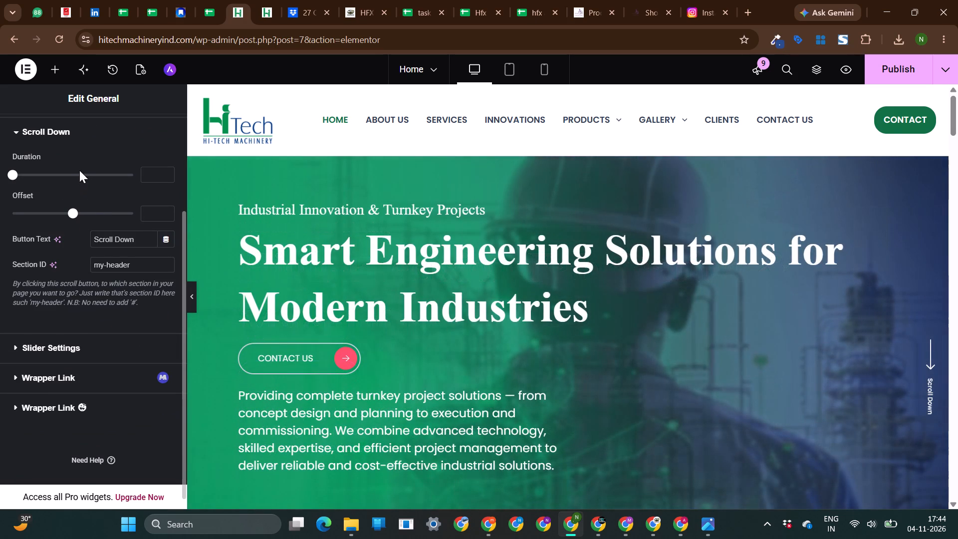
pyautogui.scroll(-1, 79, 170)
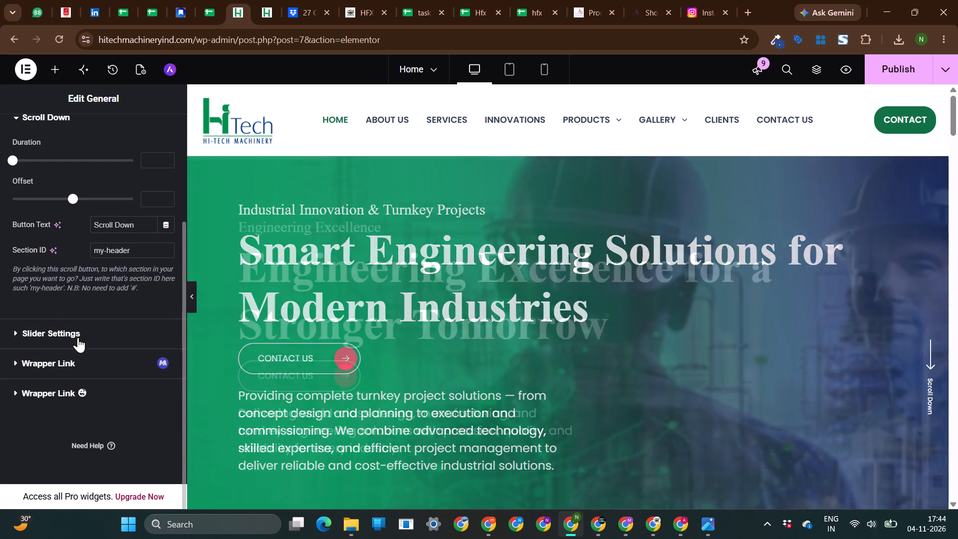
pyautogui.click(69, 338)
pyautogui.scroll(-2, 69, 338)
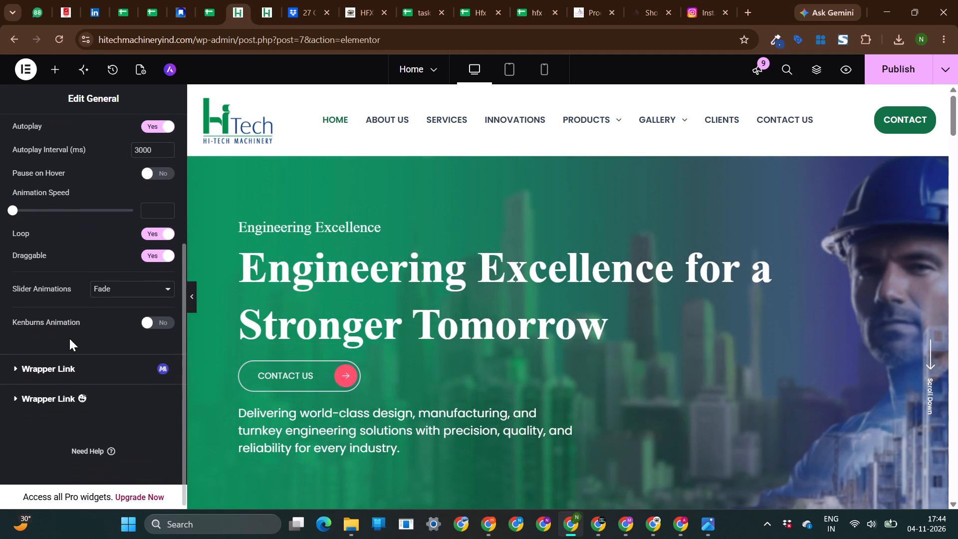
# Review the slider's Title and Button style settings for the colour control of the Contact Us button's red arrow.
pyautogui.scroll(4, 51, 342)
pyautogui.click(42, 137)
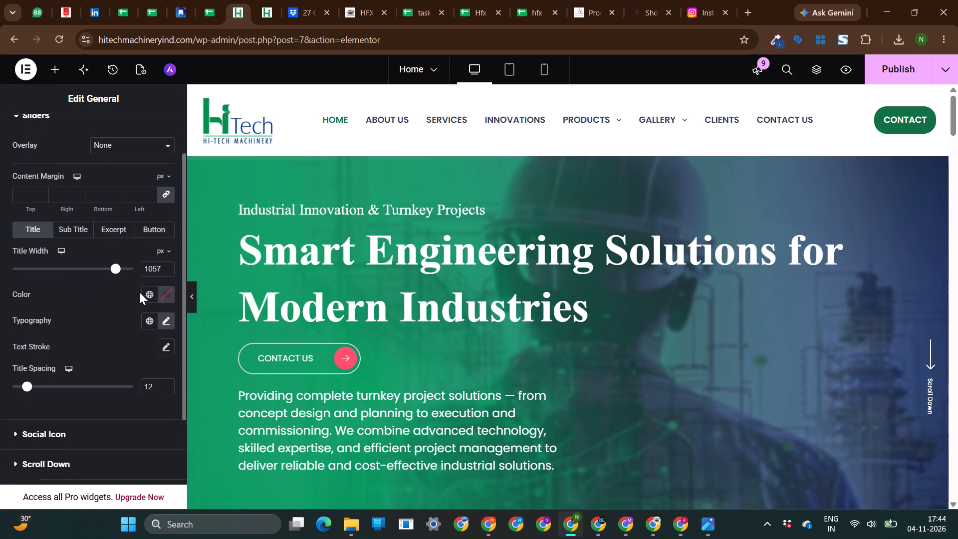
pyautogui.scroll(-3, 139, 292)
pyautogui.scroll(1, 139, 292)
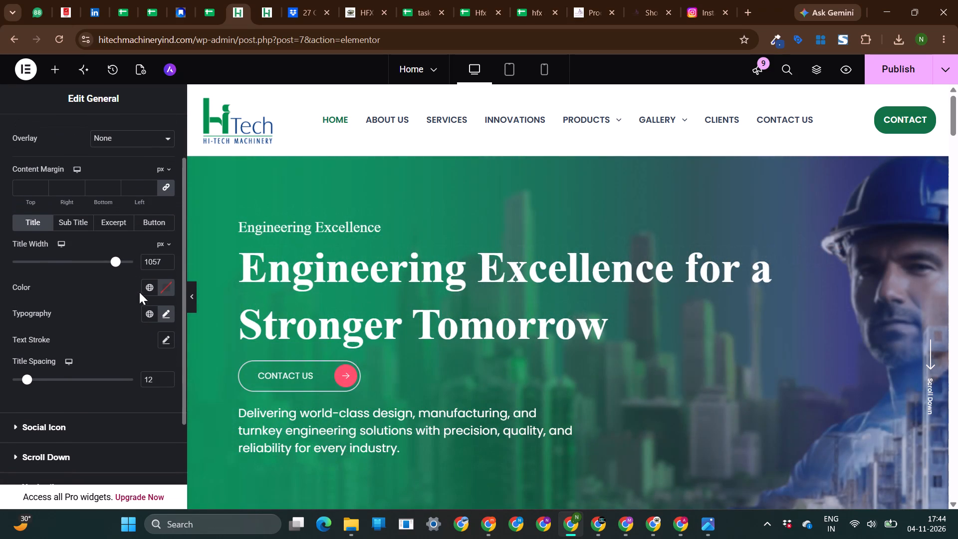
pyautogui.click(153, 221)
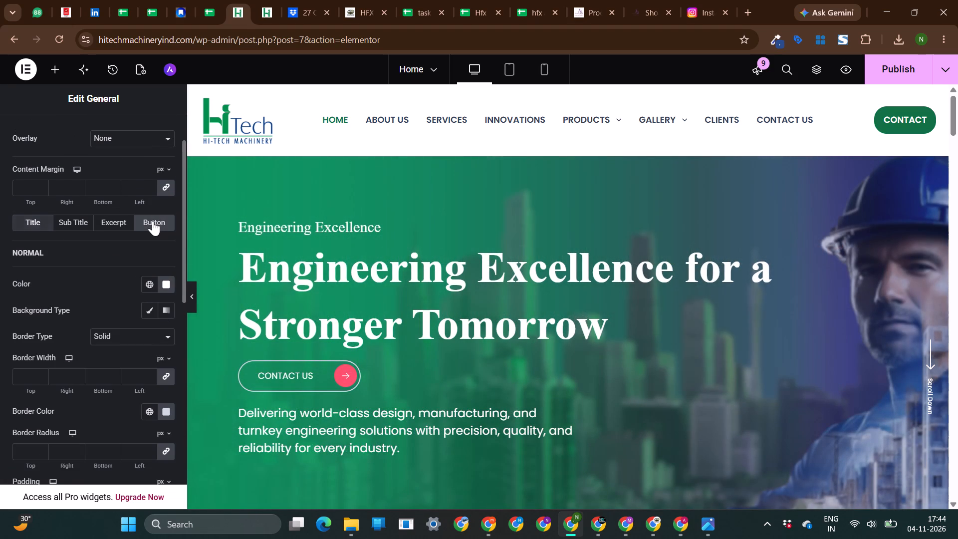
# Set the hover text colour of the slider's Contact Us button to black (#000000).
pyautogui.scroll(-2, 91, 327)
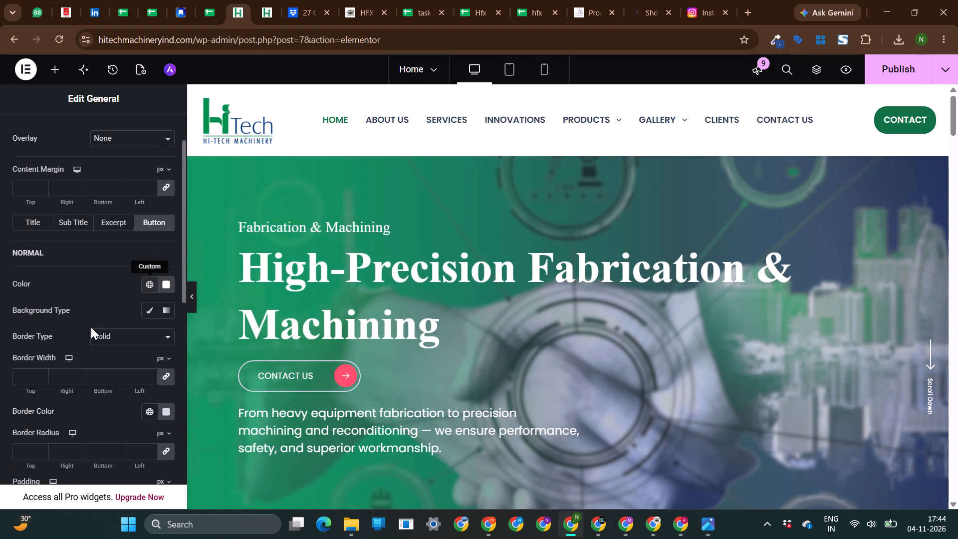
pyautogui.scroll(-2, 91, 327)
pyautogui.scroll(-2, 0, 412)
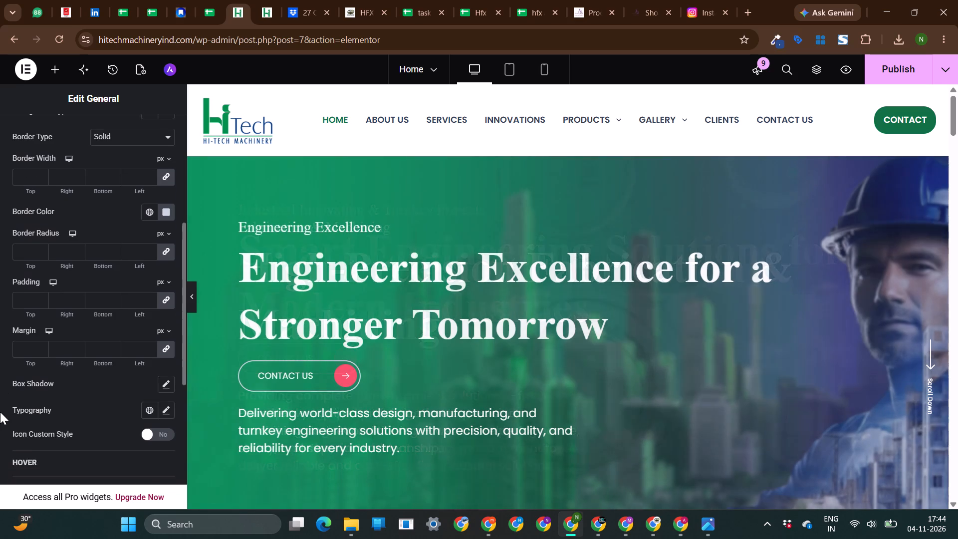
pyautogui.scroll(-2, 0, 412)
pyautogui.scroll(-2, 60, 370)
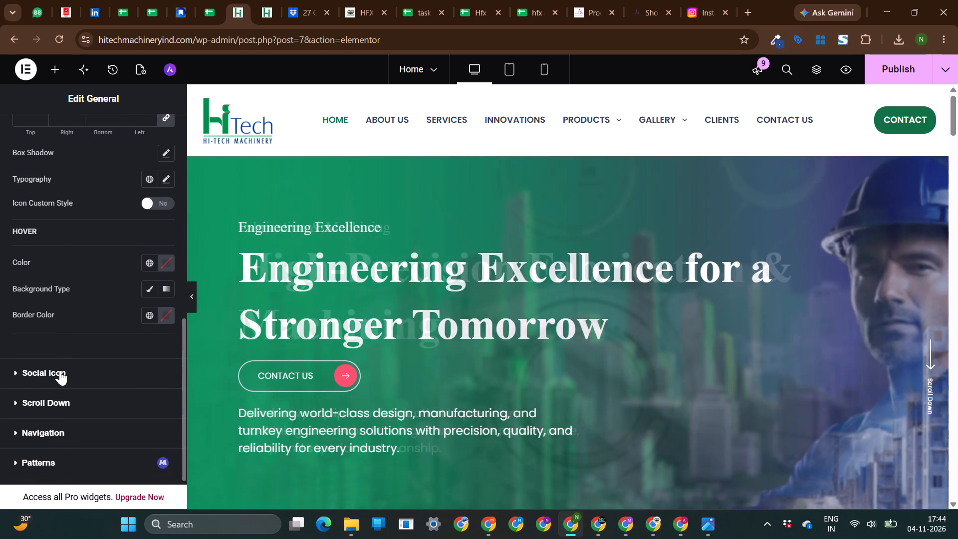
pyautogui.click(168, 311)
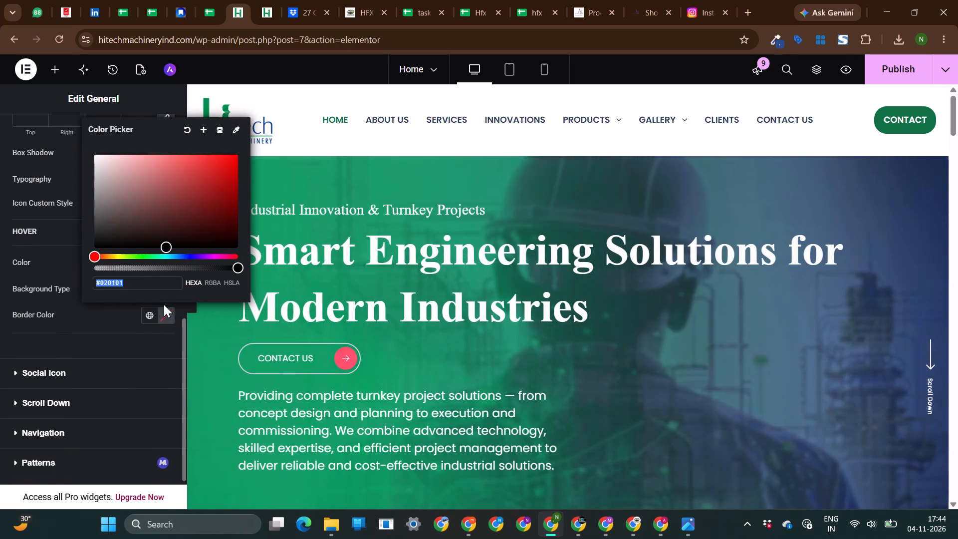
pyautogui.click(39, 277)
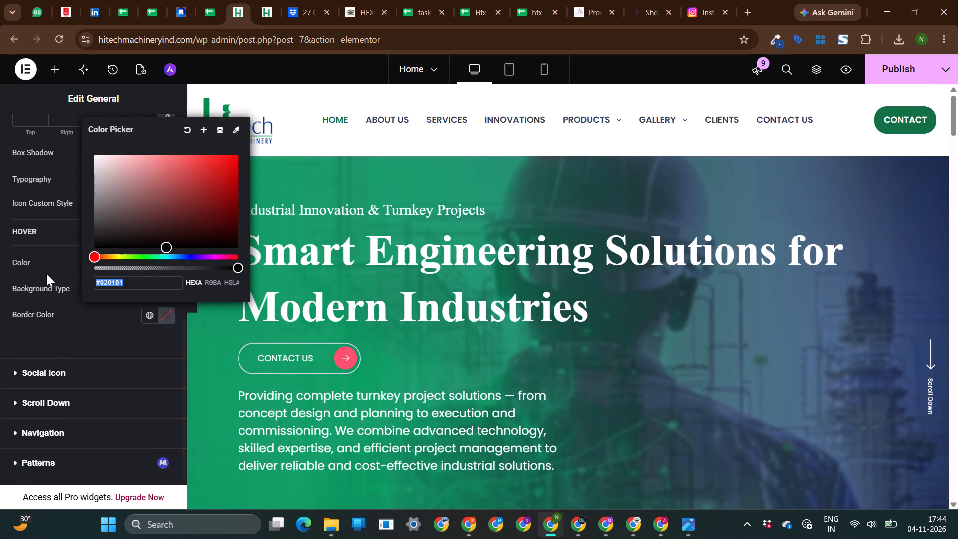
pyautogui.click(39, 278)
pyautogui.click(167, 263)
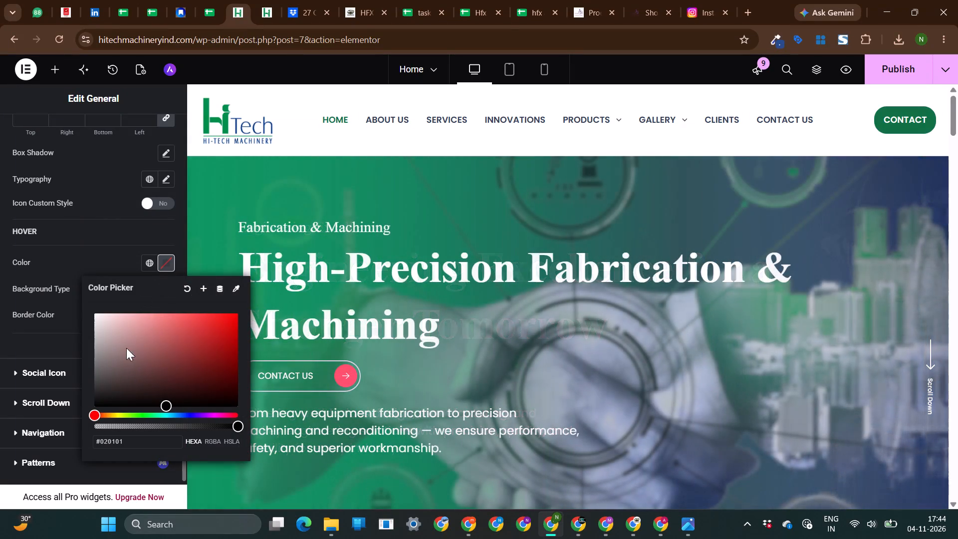
pyautogui.moveTo(114, 355); pyautogui.dragTo(69, 427)
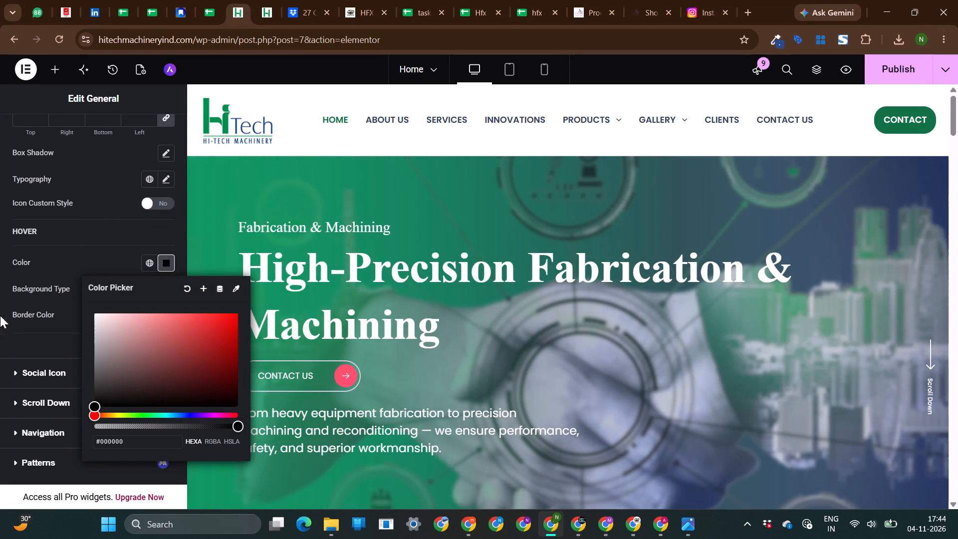
pyautogui.click(0, 292)
# Give the slider button's hover state a Classic background in white (#FFFFFF).
pyautogui.click(145, 291)
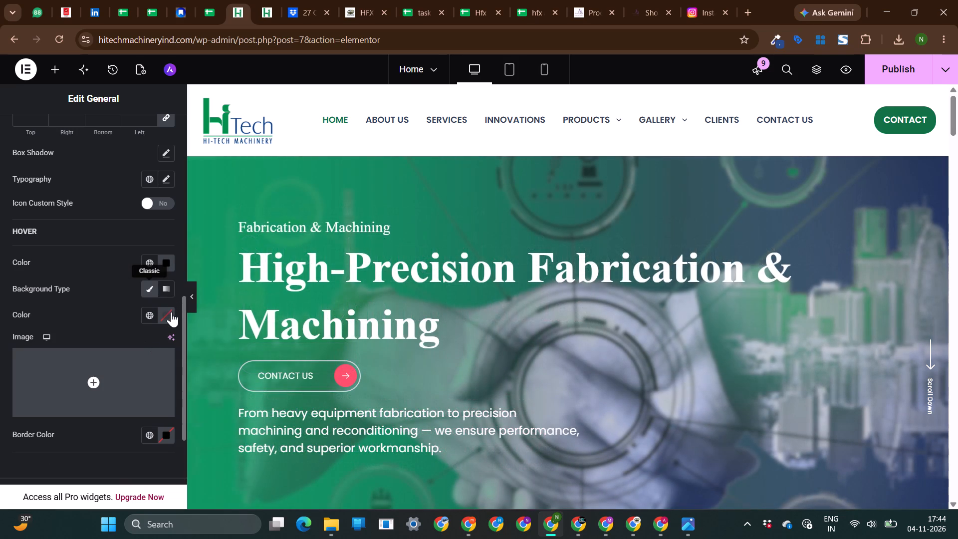
pyautogui.click(171, 313)
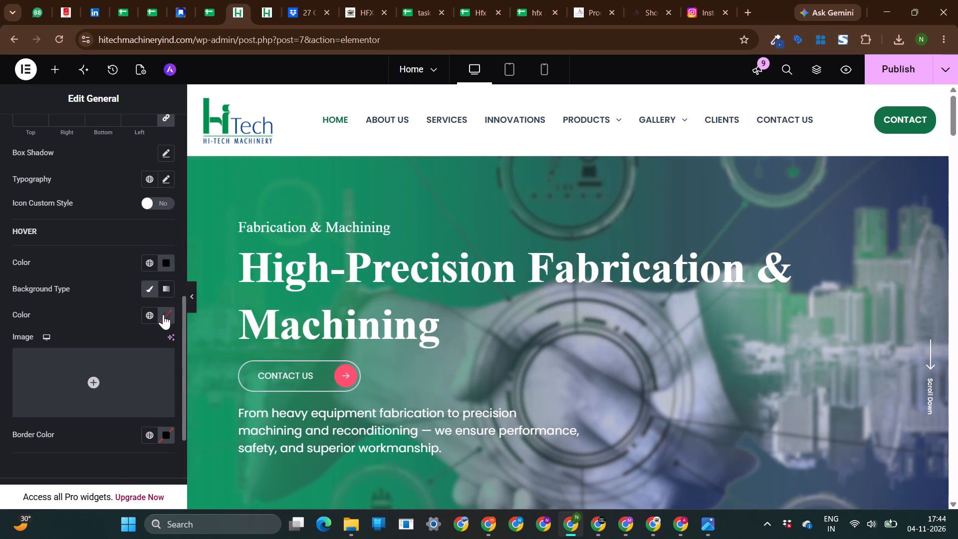
pyautogui.moveTo(124, 205); pyautogui.dragTo(101, 156)
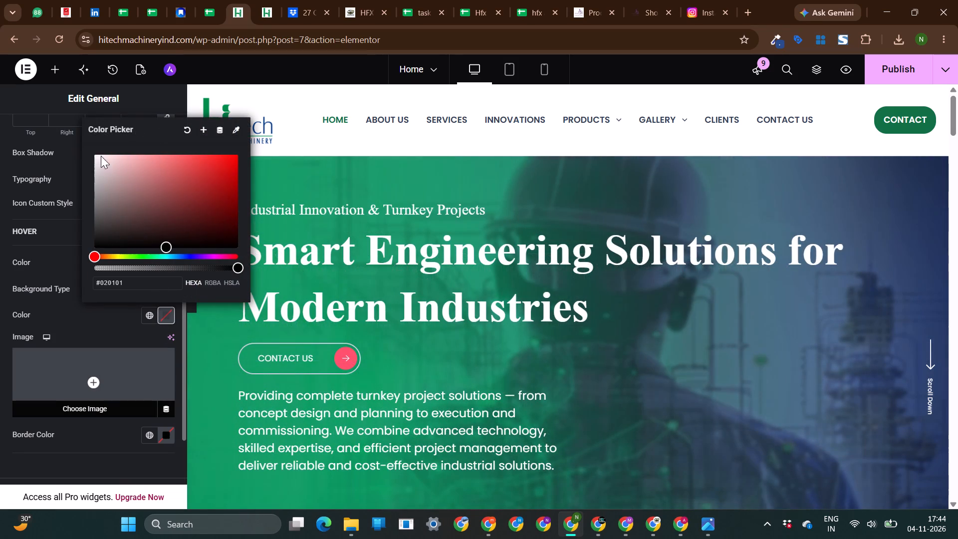
pyautogui.moveTo(101, 156); pyautogui.dragTo(54, 130)
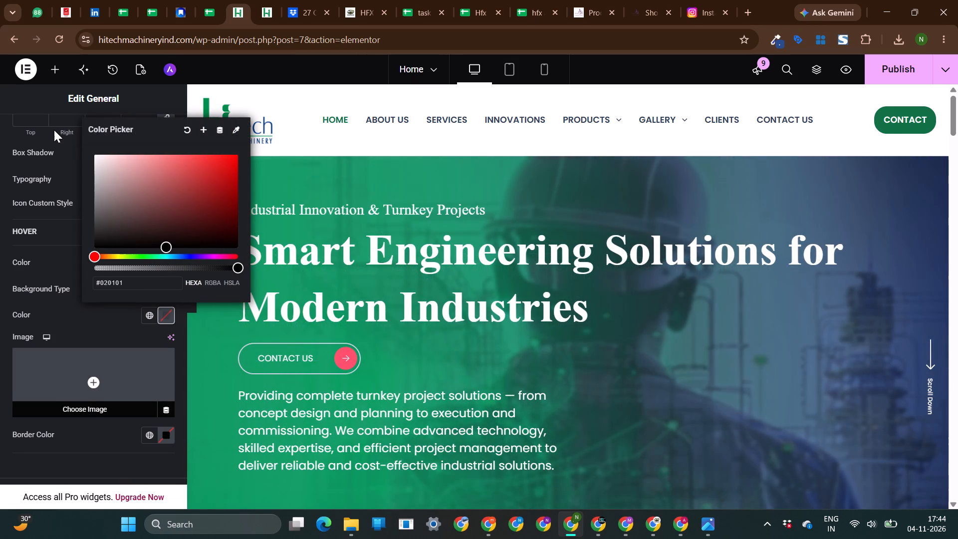
pyautogui.click(106, 160)
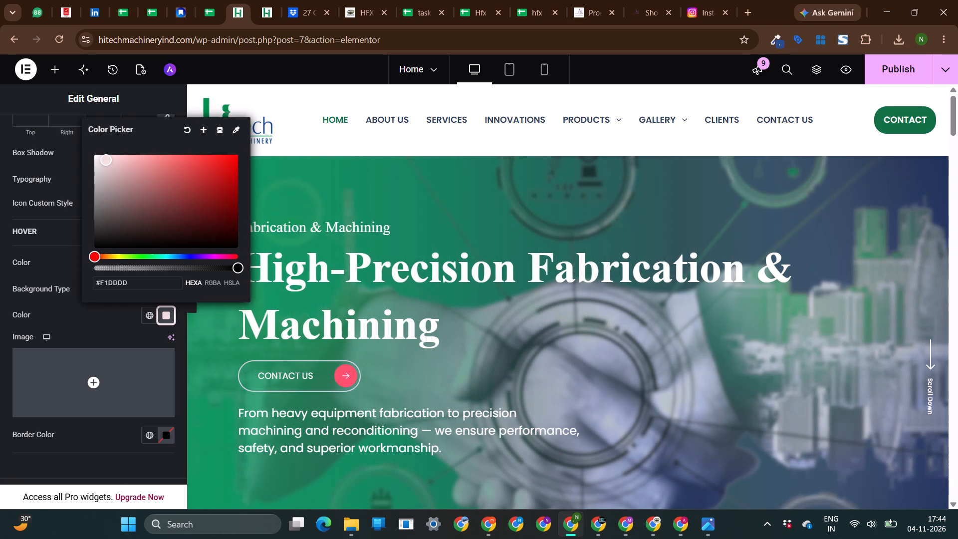
pyautogui.moveTo(108, 163); pyautogui.dragTo(62, 145)
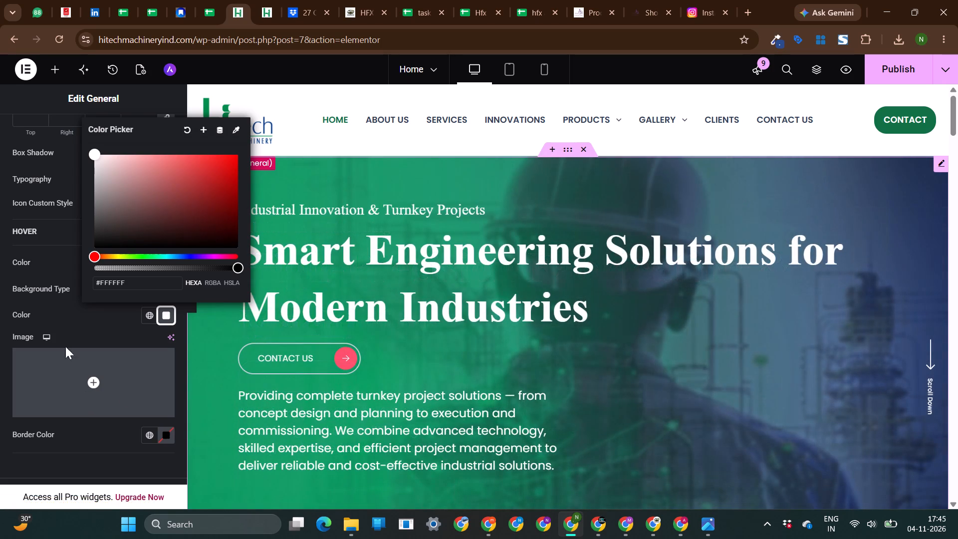
pyautogui.click(3, 323)
pyautogui.click(34, 297)
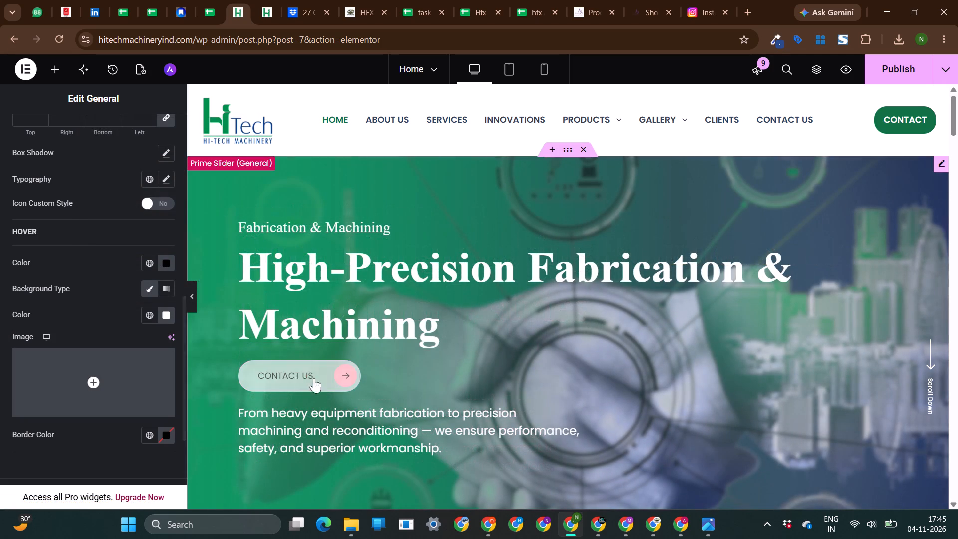
# Set the slider button's normal text colour to off-white #F9F3F3.
pyautogui.scroll(4, 88, 309)
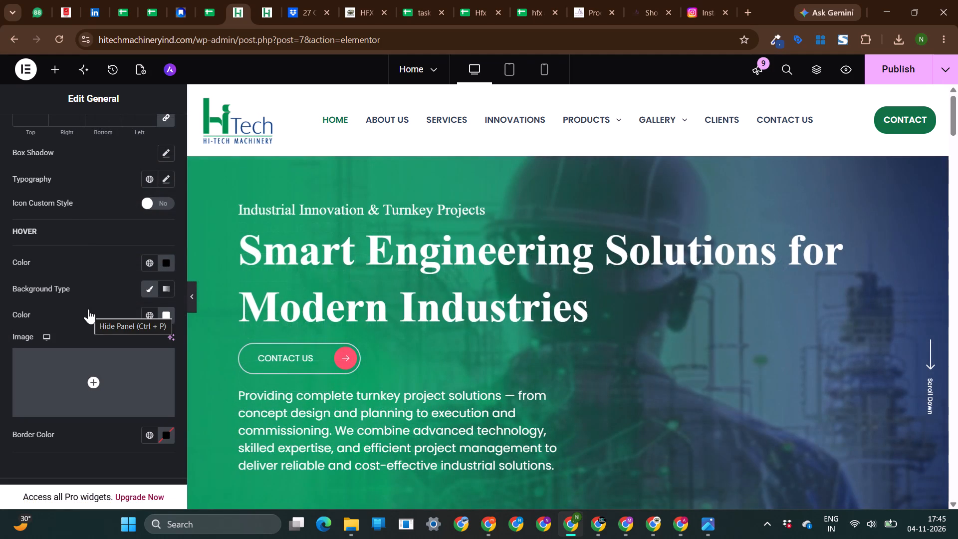
pyautogui.scroll(3, 88, 309)
pyautogui.scroll(2, 140, 180)
pyautogui.scroll(-1, 140, 180)
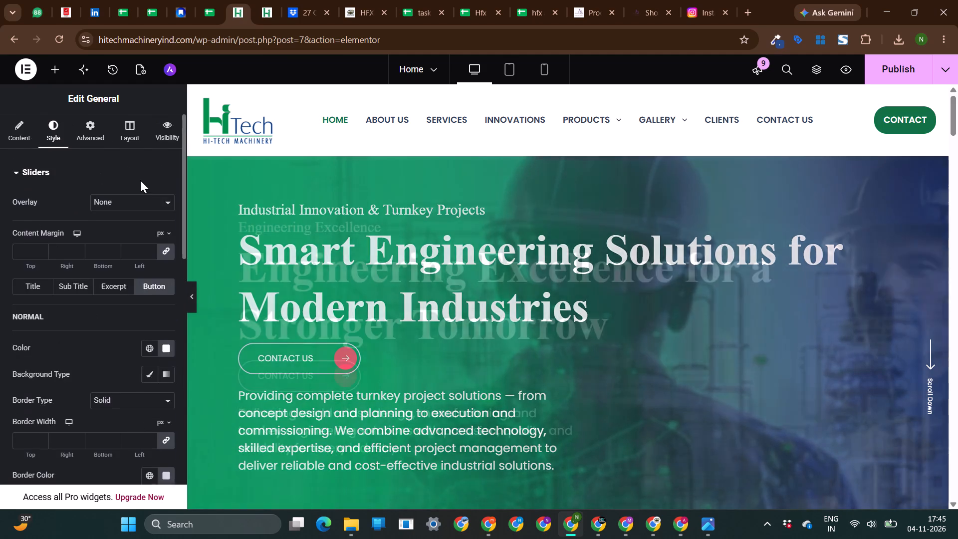
pyautogui.scroll(-1, 140, 180)
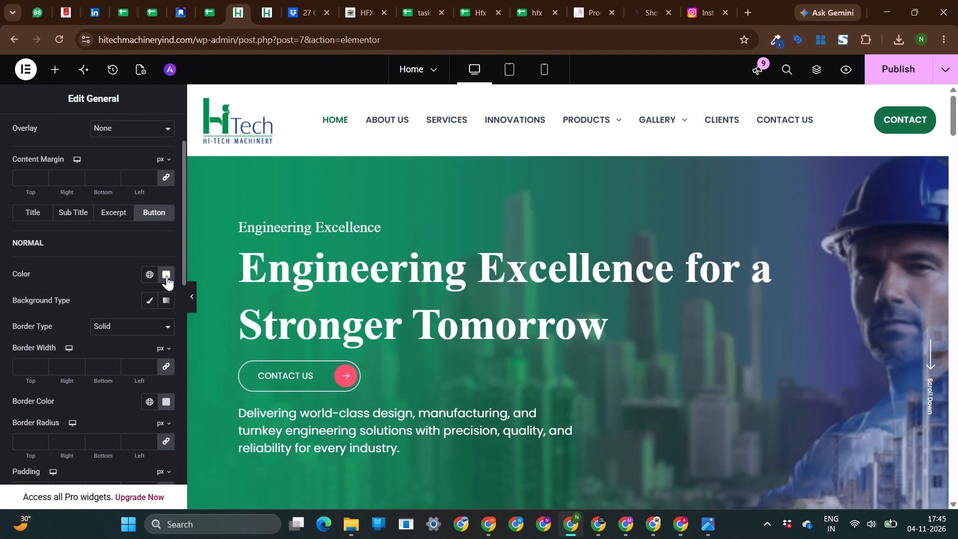
pyautogui.click(167, 275)
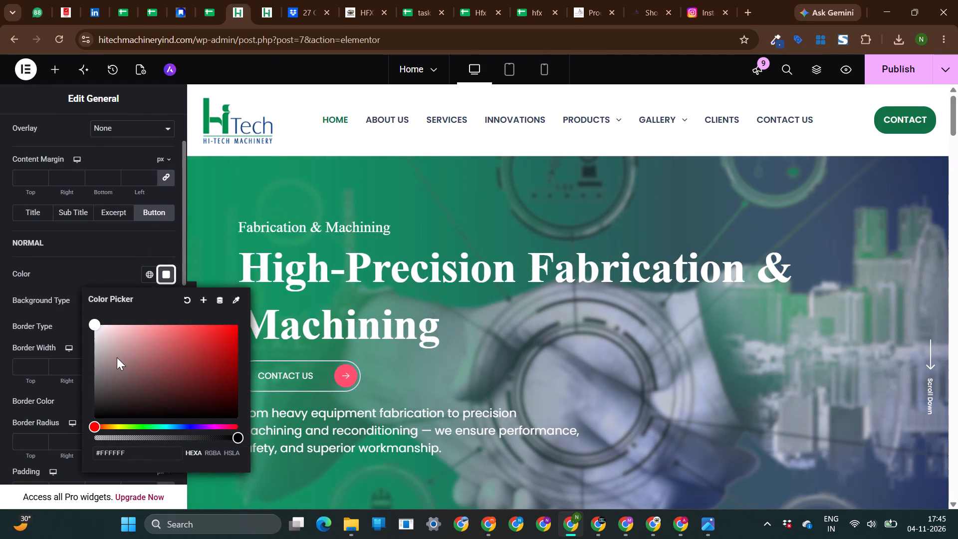
pyautogui.moveTo(117, 357); pyautogui.dragTo(41, 290)
pyautogui.click(98, 327)
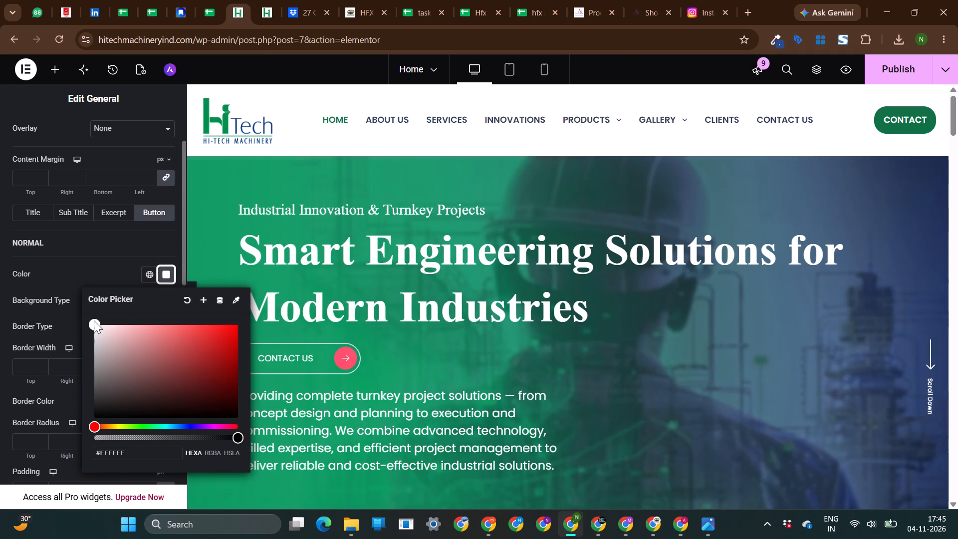
pyautogui.click(97, 272)
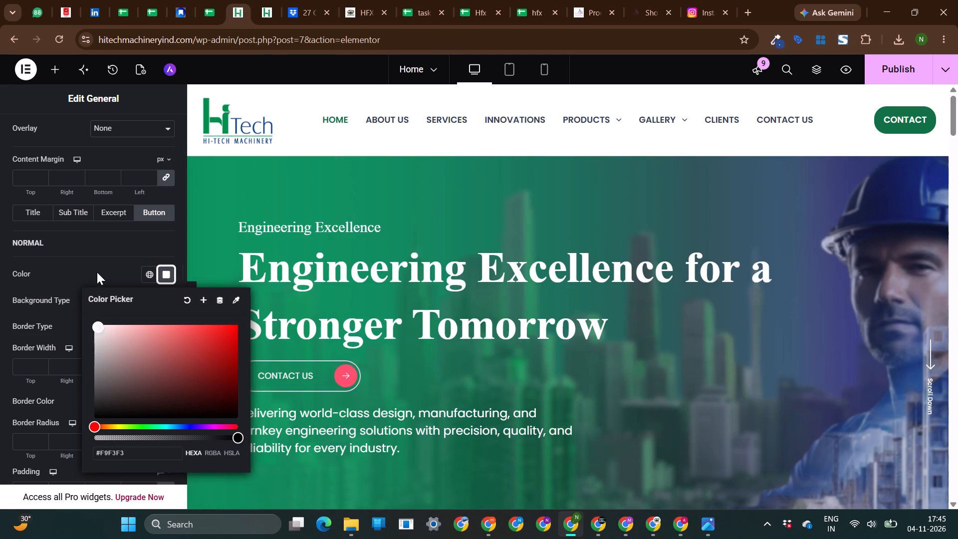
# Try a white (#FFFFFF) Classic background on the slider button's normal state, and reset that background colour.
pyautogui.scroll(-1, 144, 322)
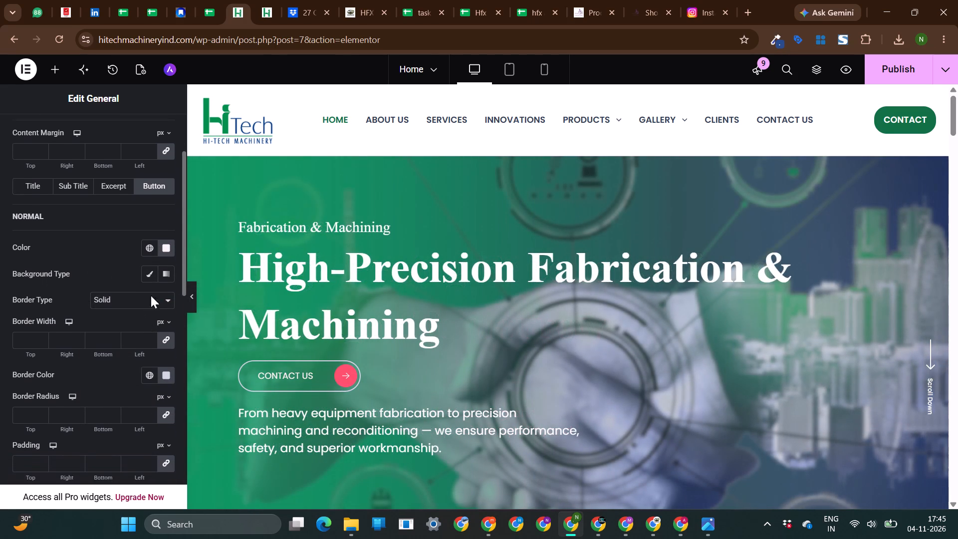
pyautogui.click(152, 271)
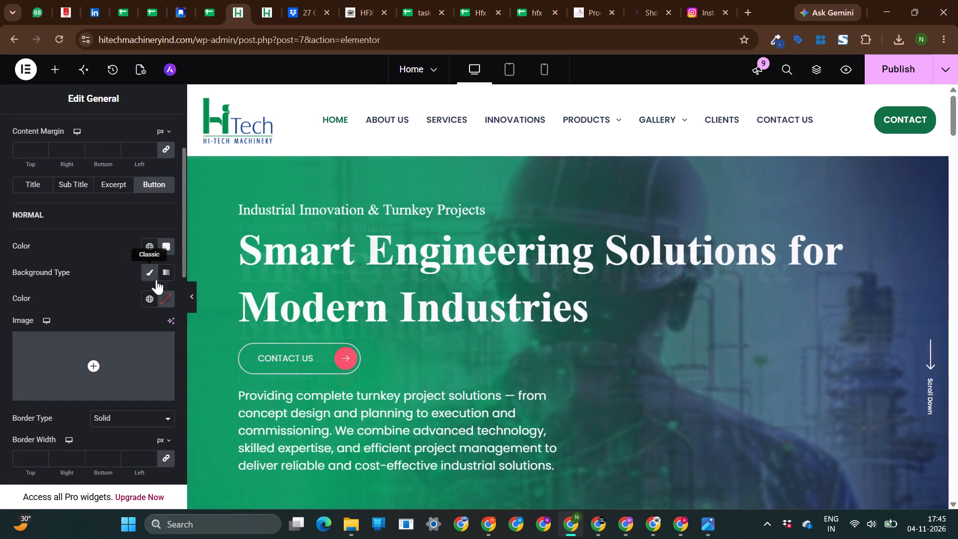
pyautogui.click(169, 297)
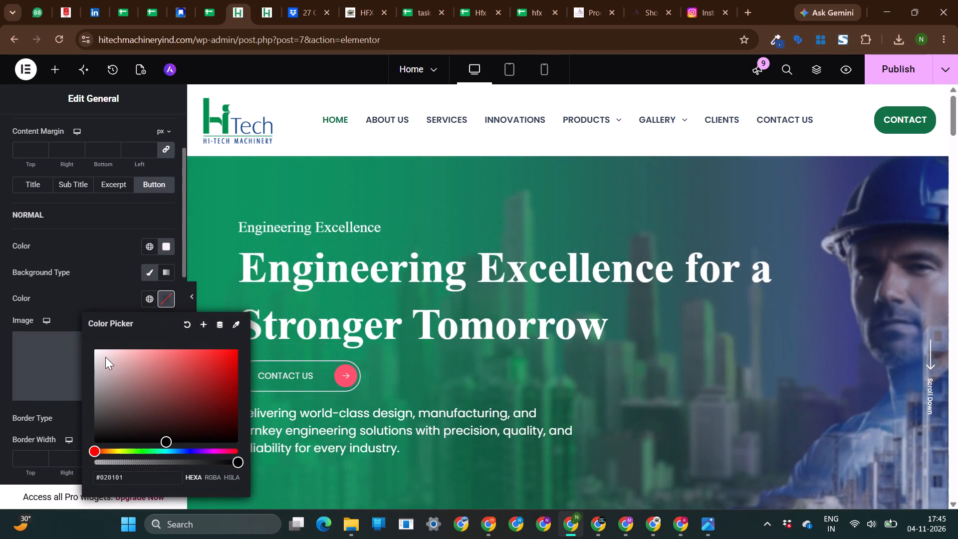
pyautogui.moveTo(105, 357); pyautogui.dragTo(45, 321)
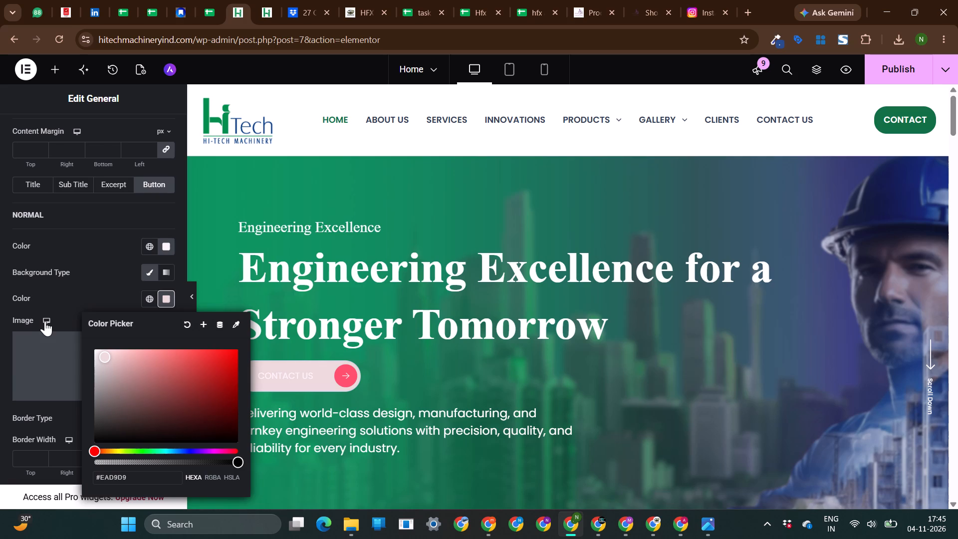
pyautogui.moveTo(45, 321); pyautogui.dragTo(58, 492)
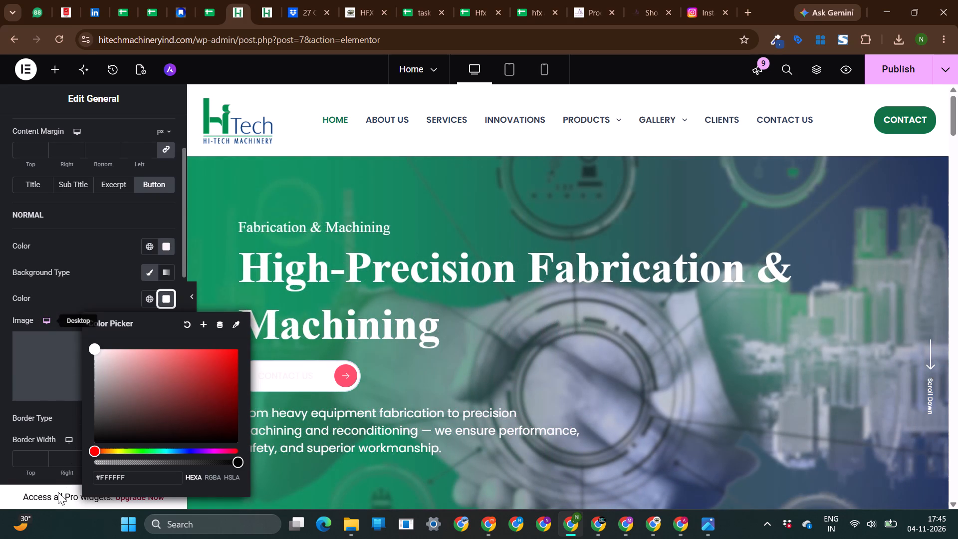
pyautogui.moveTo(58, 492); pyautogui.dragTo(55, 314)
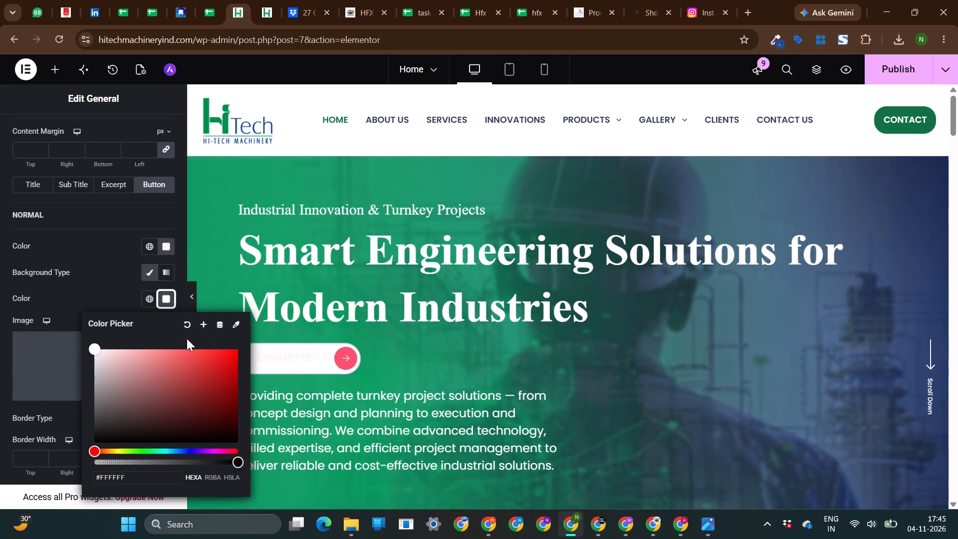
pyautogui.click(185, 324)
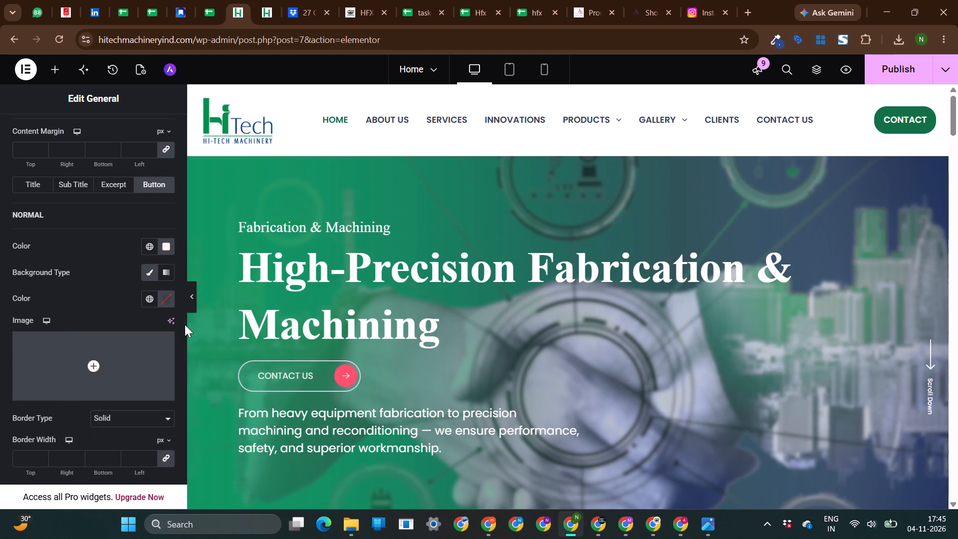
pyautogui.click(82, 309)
# Publish the home page with the slider button's colour changes.
pyautogui.scroll(-2, 82, 309)
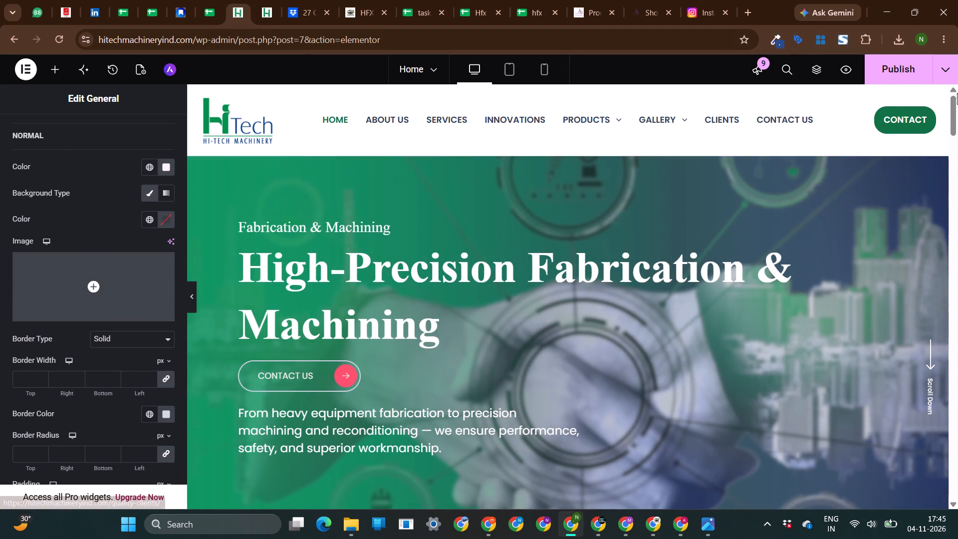
pyautogui.click(885, 58)
# Check the media library for a green replacement for the Hi-Tech Manufacturing Facility box's red wrench icon, and close the library without selecting an image.
pyautogui.scroll(-9, 490, 204)
pyautogui.click(286, 226)
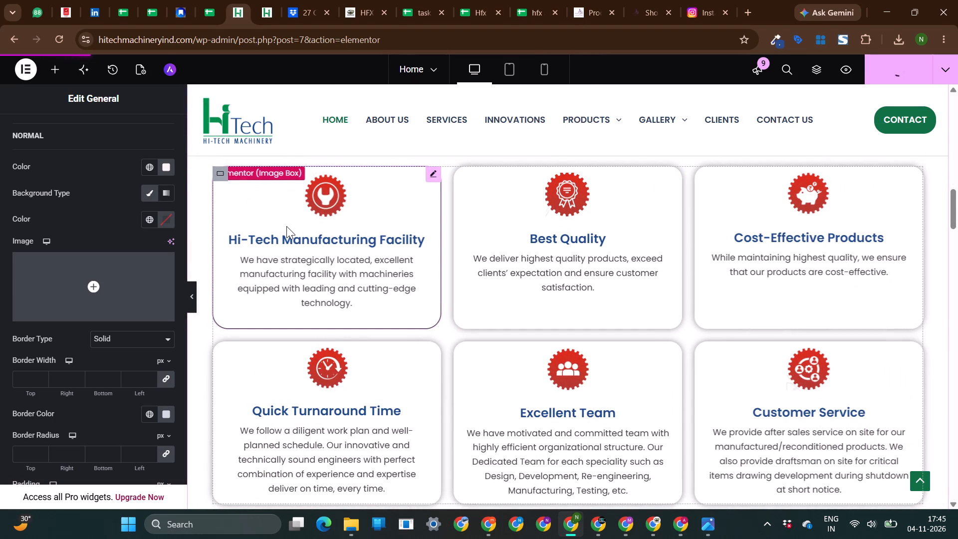
pyautogui.click(333, 239)
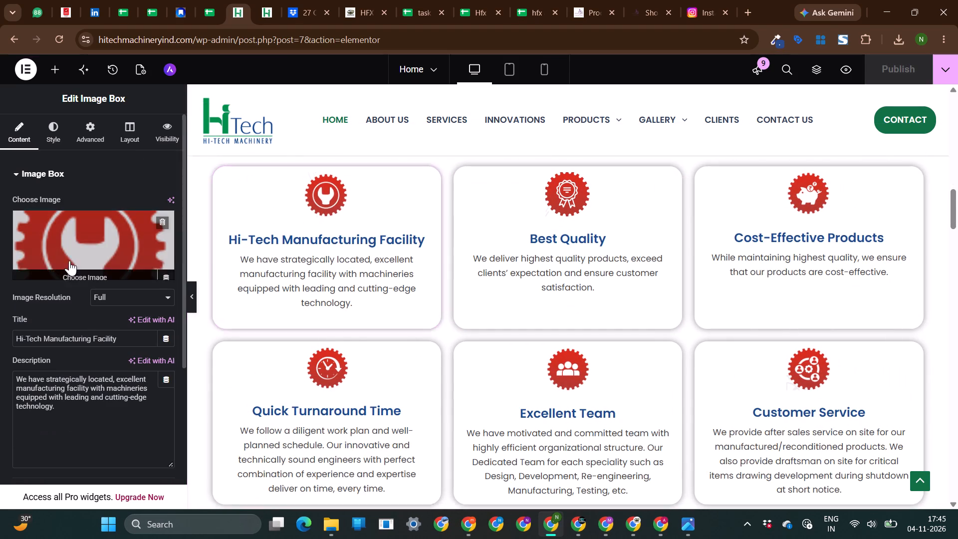
pyautogui.click(70, 245)
pyautogui.scroll(-1, 319, 214)
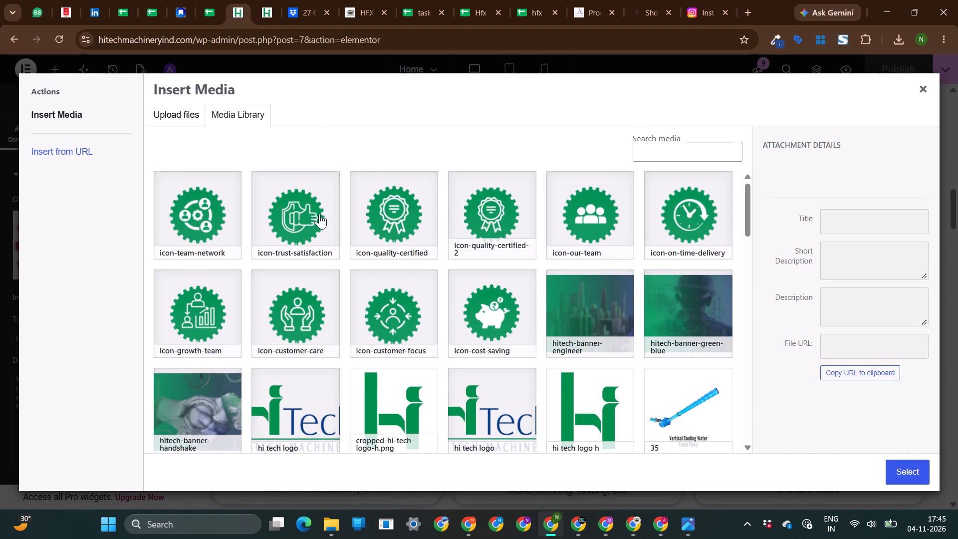
pyautogui.scroll(-1, 319, 214)
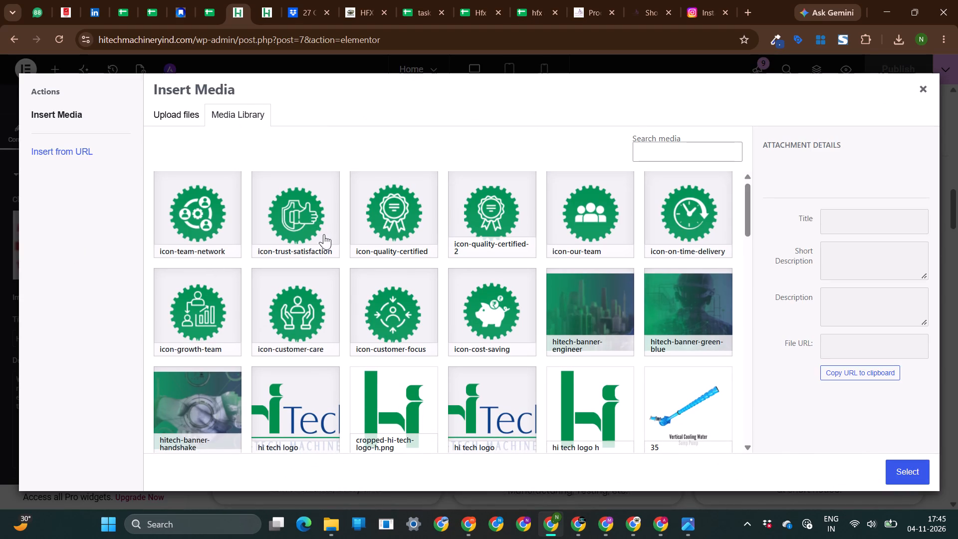
pyautogui.scroll(2, 329, 315)
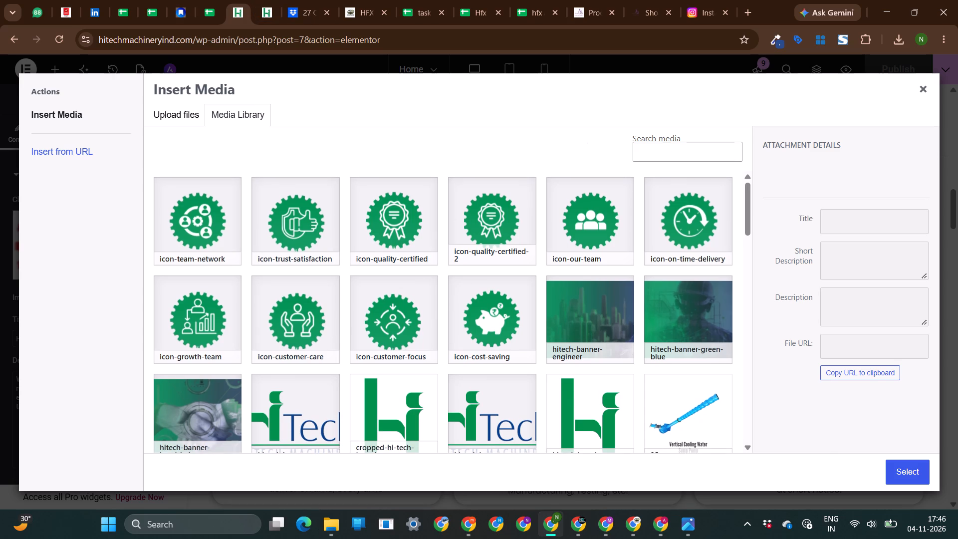
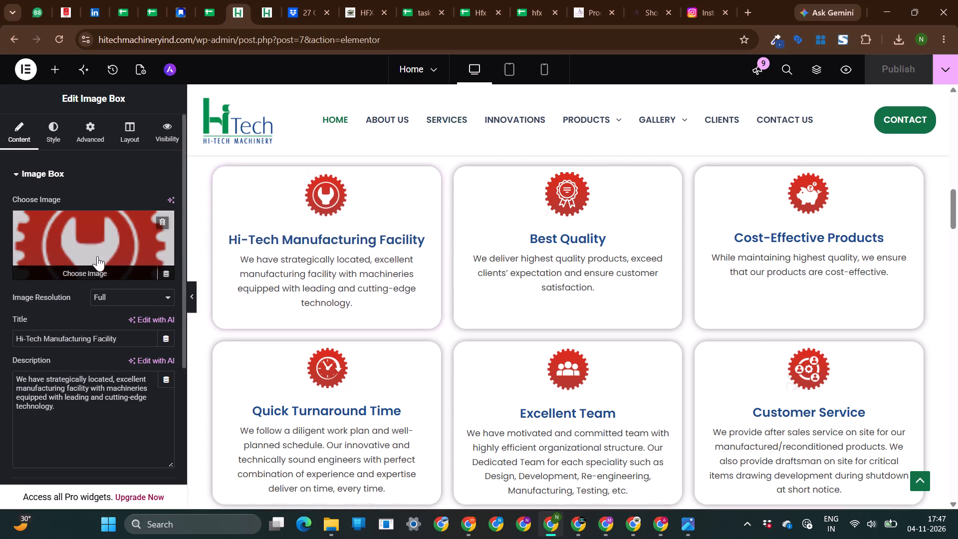
pyautogui.click(180, 112)
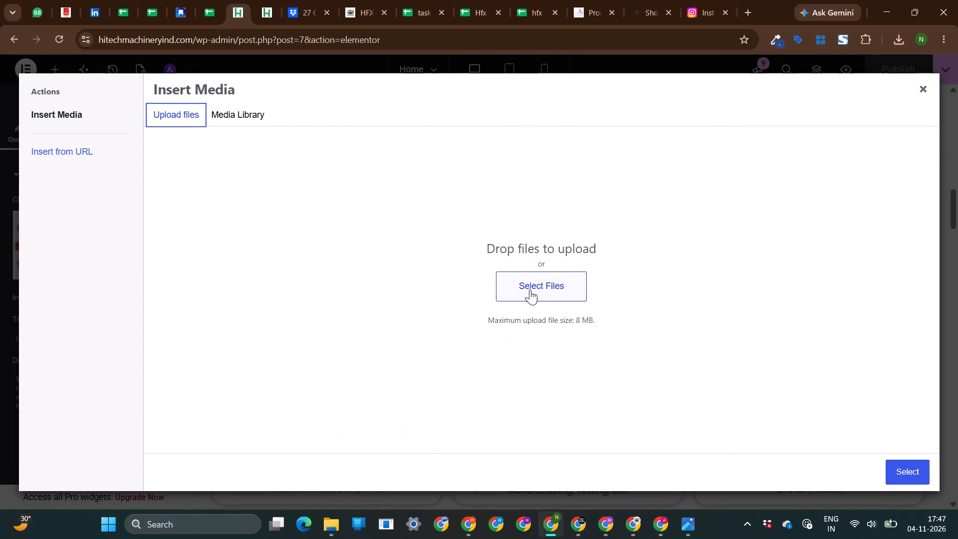
pyautogui.click(534, 287)
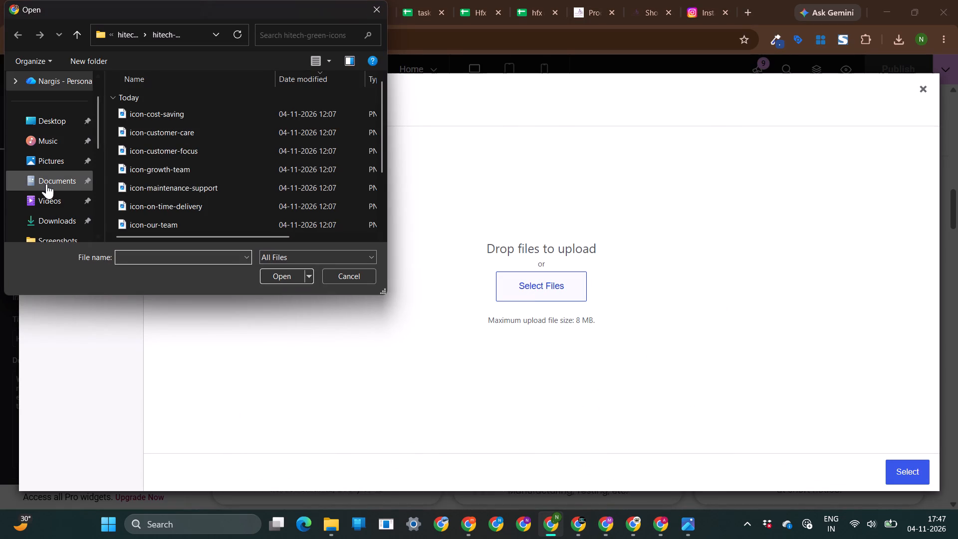
pyautogui.click(39, 184)
pyautogui.click(53, 214)
pyautogui.click(173, 148)
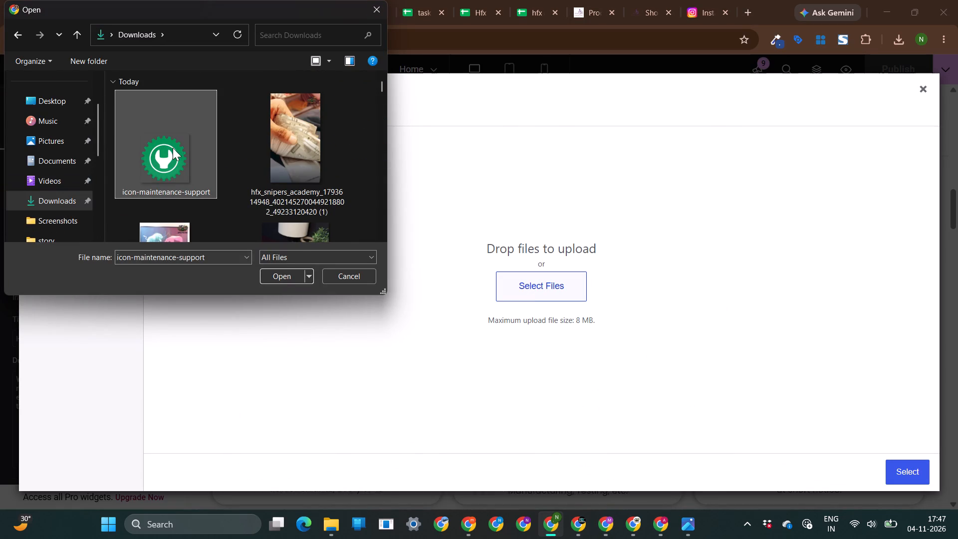
pyautogui.click(281, 273)
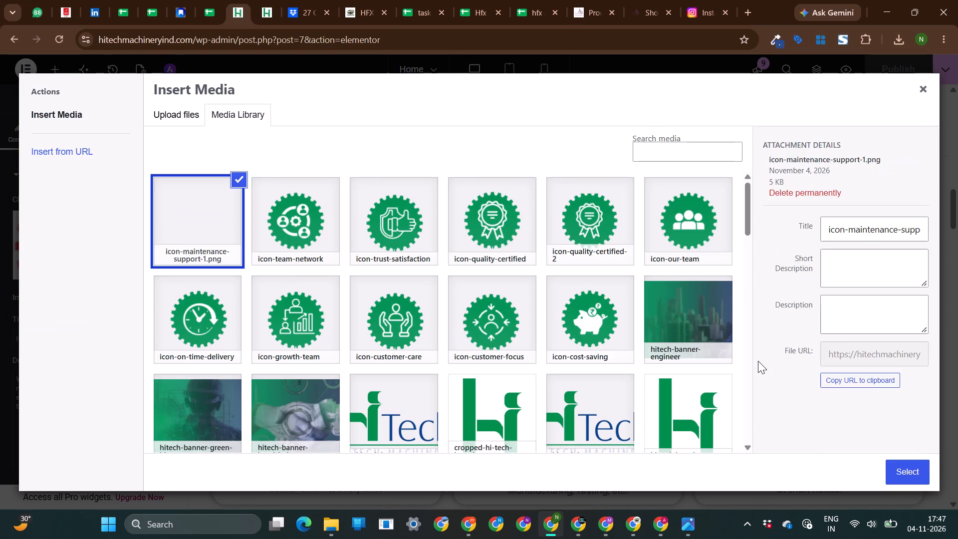
pyautogui.click(898, 471)
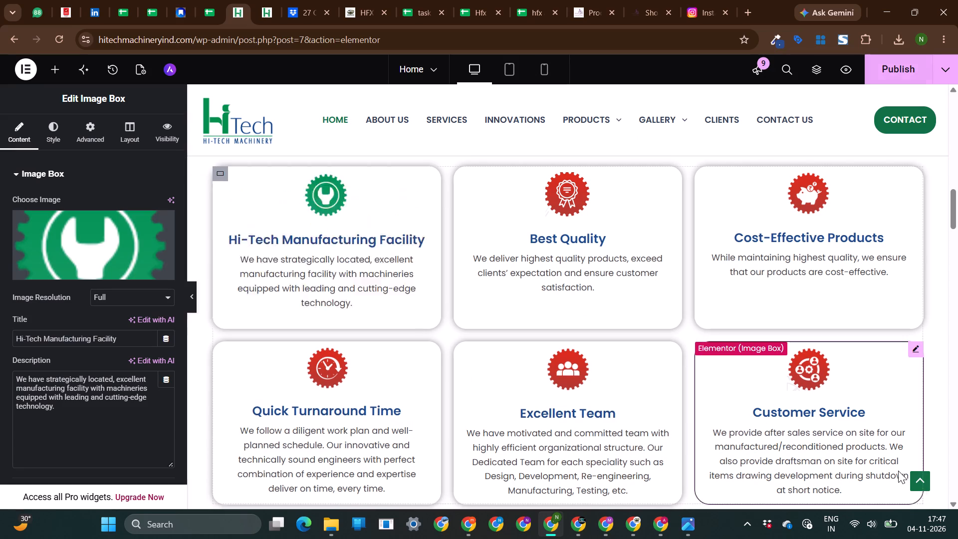
# Replace the Best Quality box's red ribbon icon with the green icon-quality-certified-2 image.
pyautogui.click(605, 263)
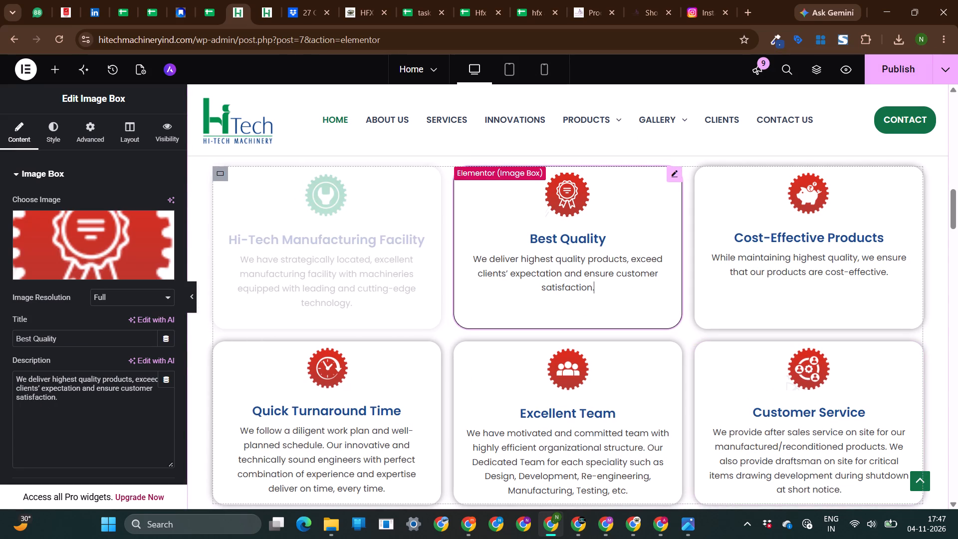
pyautogui.click(91, 232)
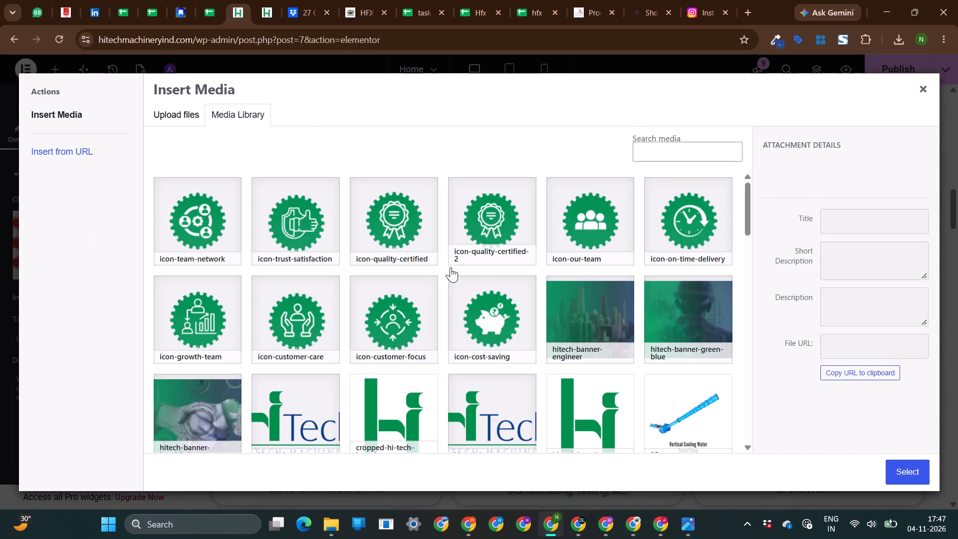
pyautogui.click(493, 243)
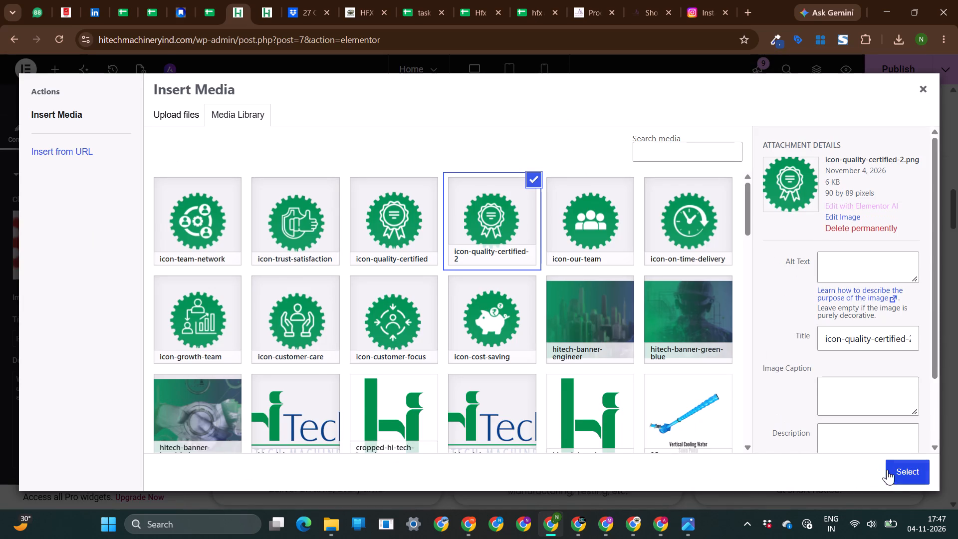
pyautogui.click(889, 472)
# Replace the Cost-Effective Products box's red piggy bank icon with the green icon-cost-saving image.
pyautogui.click(818, 247)
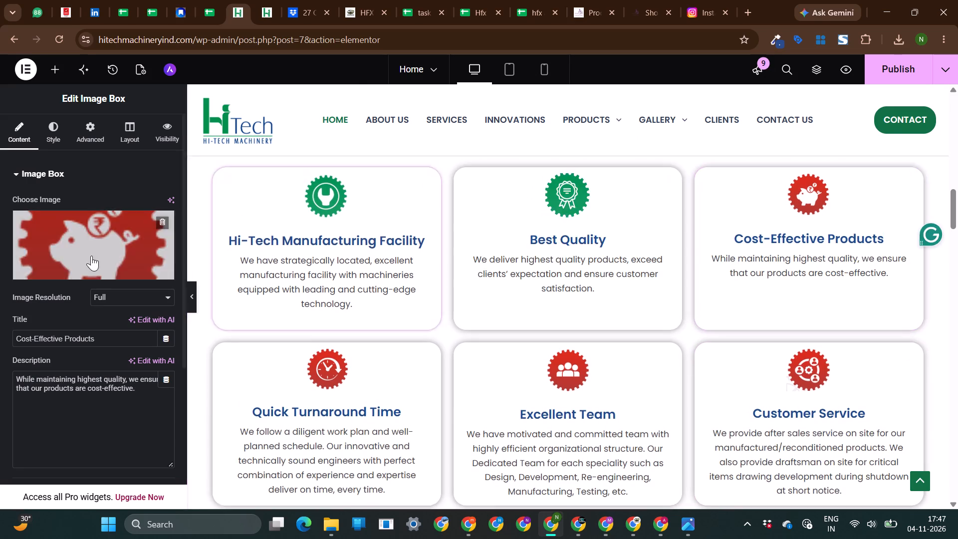
pyautogui.click(91, 256)
pyautogui.click(476, 316)
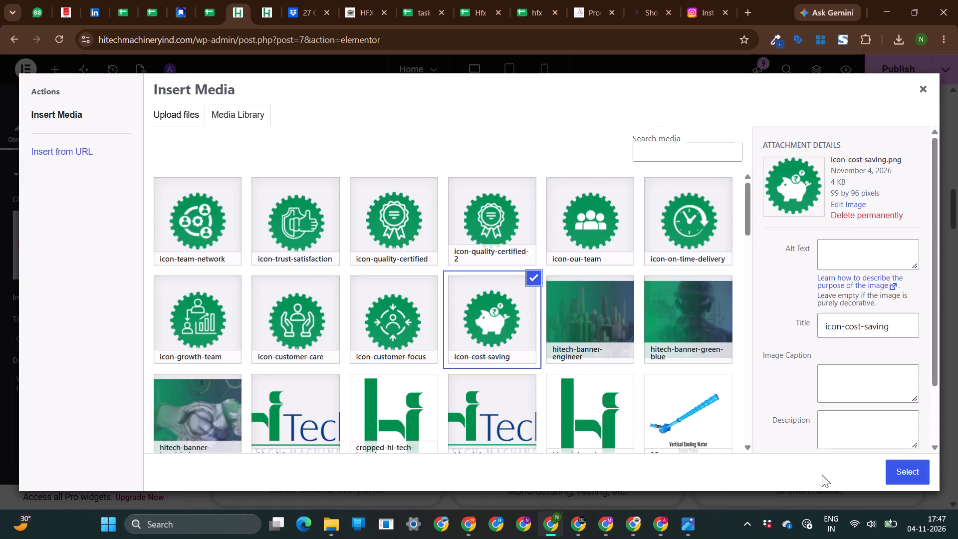
pyautogui.click(914, 475)
# Replace the Quick Turnaround Time box's red clock icon with the green icon-on-time-delivery image.
pyautogui.scroll(-2, 566, 269)
pyautogui.click(252, 252)
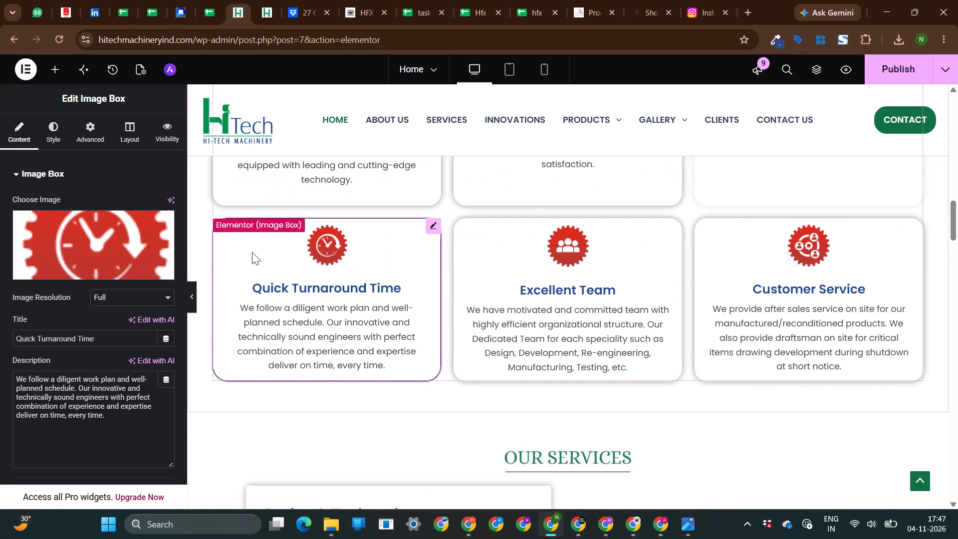
pyautogui.click(121, 240)
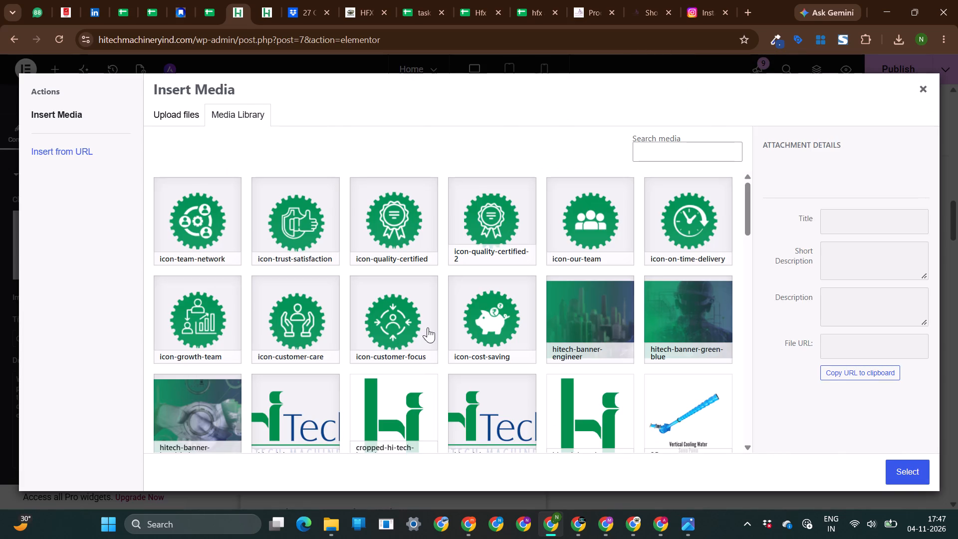
pyautogui.click(931, 95)
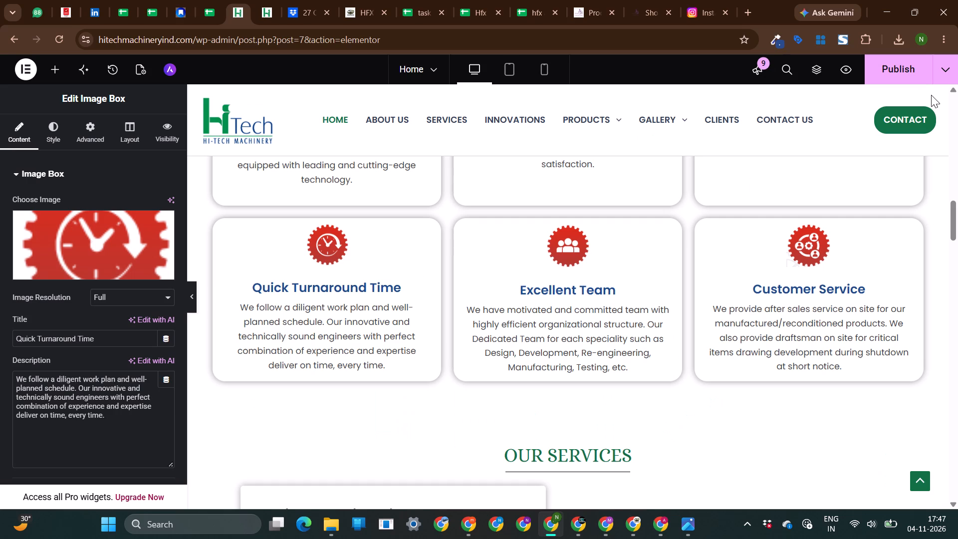
pyautogui.click(288, 270)
pyautogui.click(116, 242)
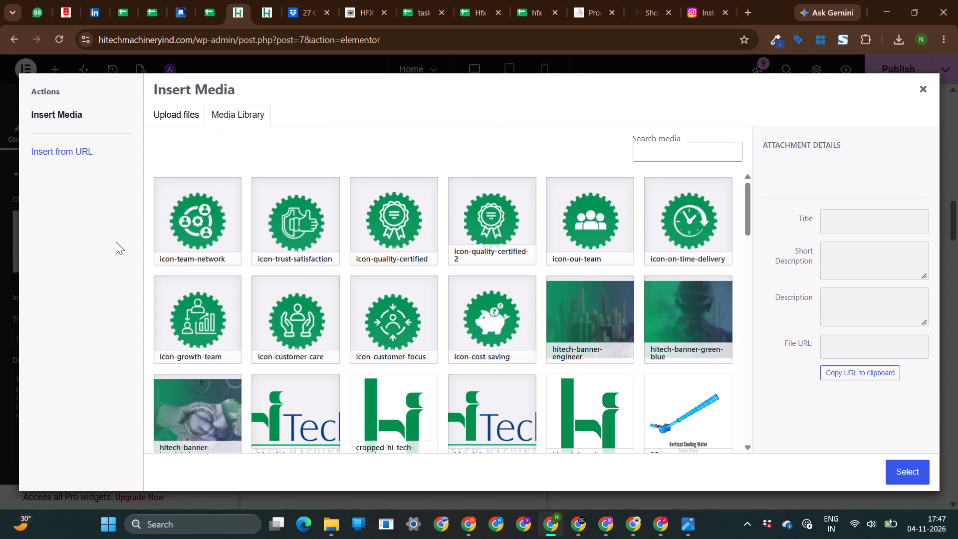
pyautogui.click(669, 234)
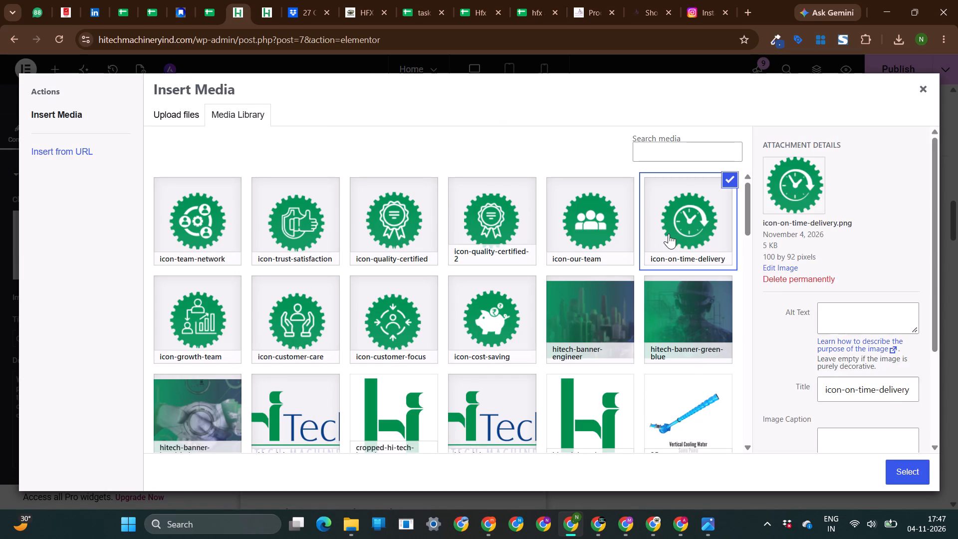
pyautogui.click(911, 475)
# Replace the Excellent Team box's red people icon with the green icon-our-team image.
pyautogui.click(598, 286)
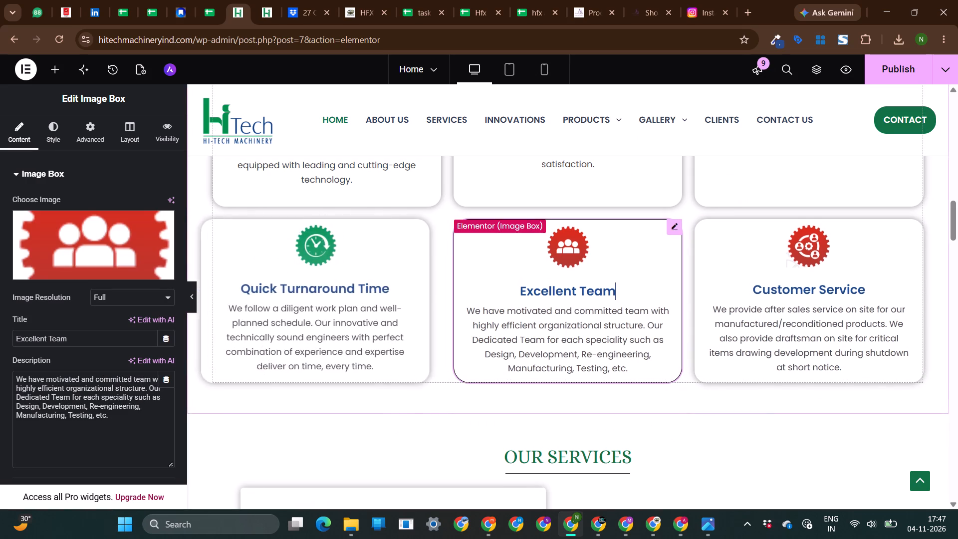
pyautogui.click(48, 225)
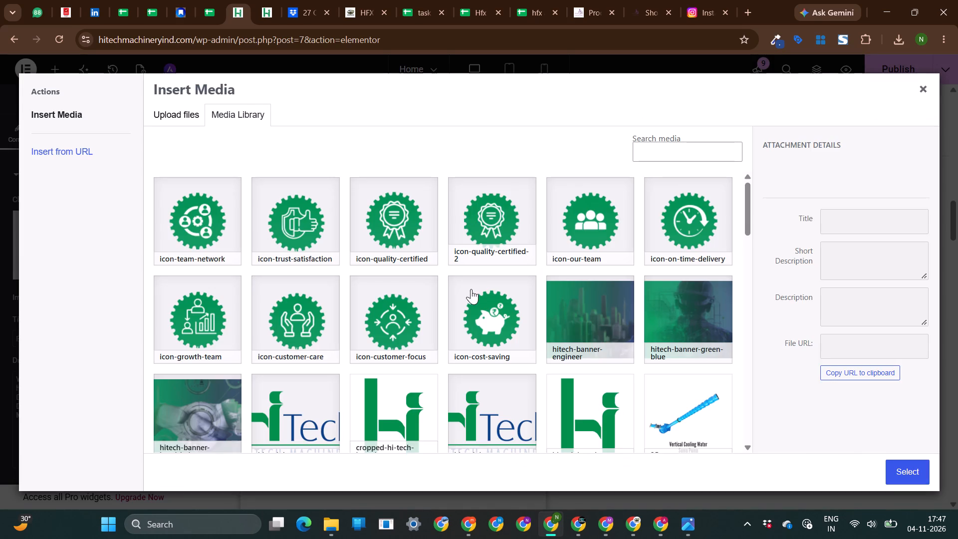
pyautogui.click(571, 216)
pyautogui.click(913, 473)
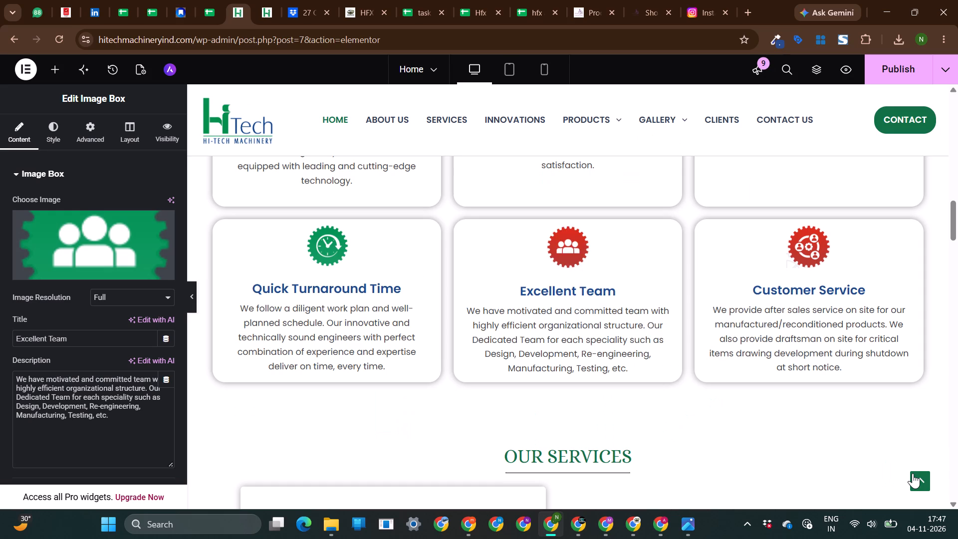
# Replace the Customer Service box's red network icon with the green icon-team-network image.
pyautogui.click(841, 309)
pyautogui.click(108, 261)
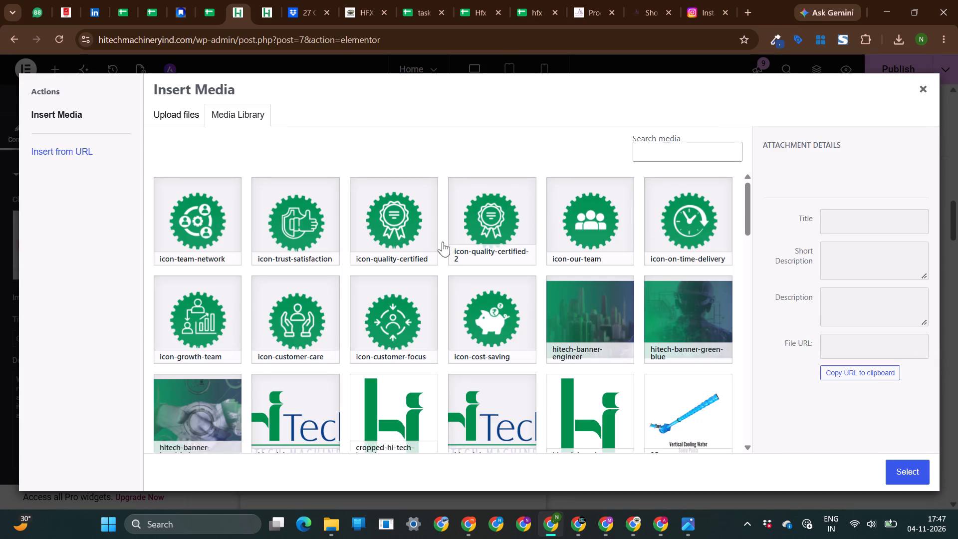
pyautogui.click(196, 253)
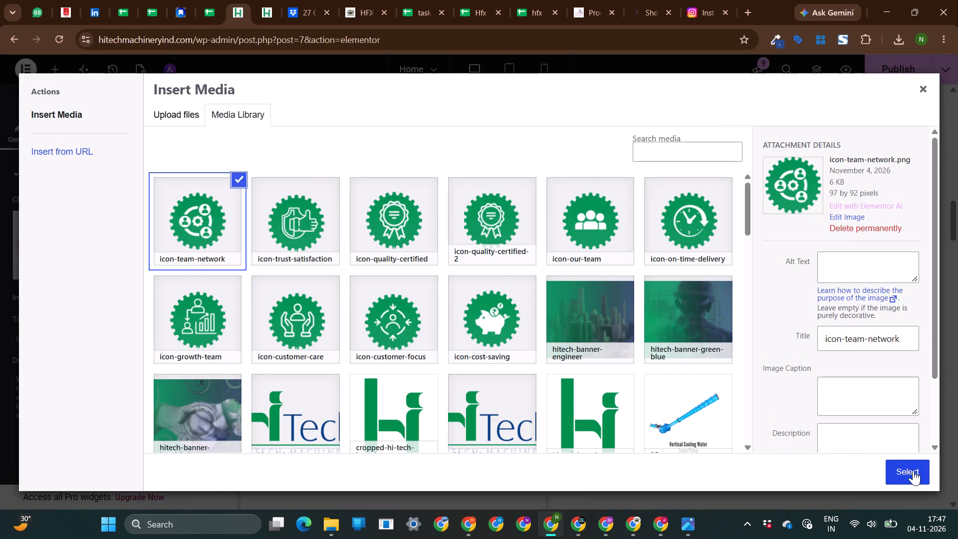
pyautogui.click(913, 471)
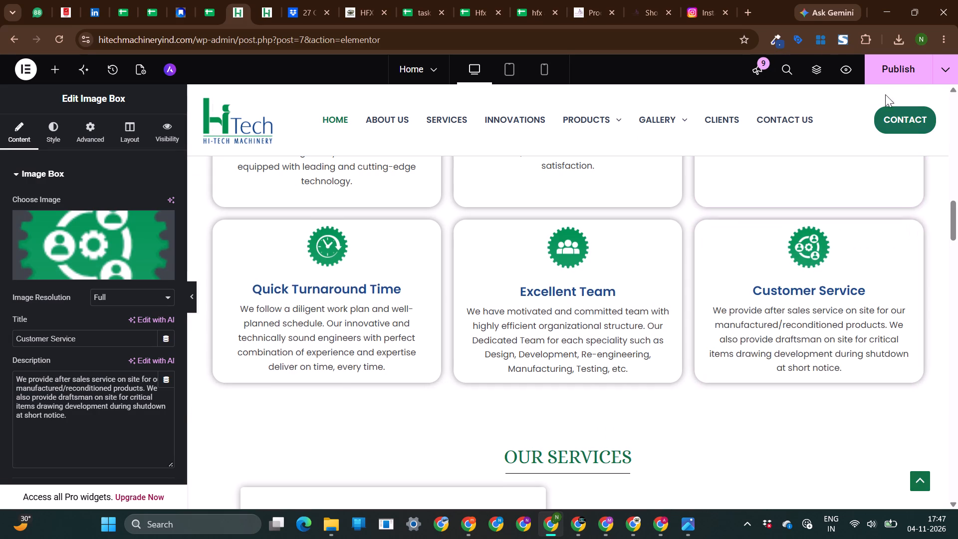
# Publish the home page with the six feature boxes' green icons.
pyautogui.click(905, 74)
# Open the hover border colour of the Hi-Tech Manufacturing Facility image box for editing.
pyautogui.scroll(2, 548, 264)
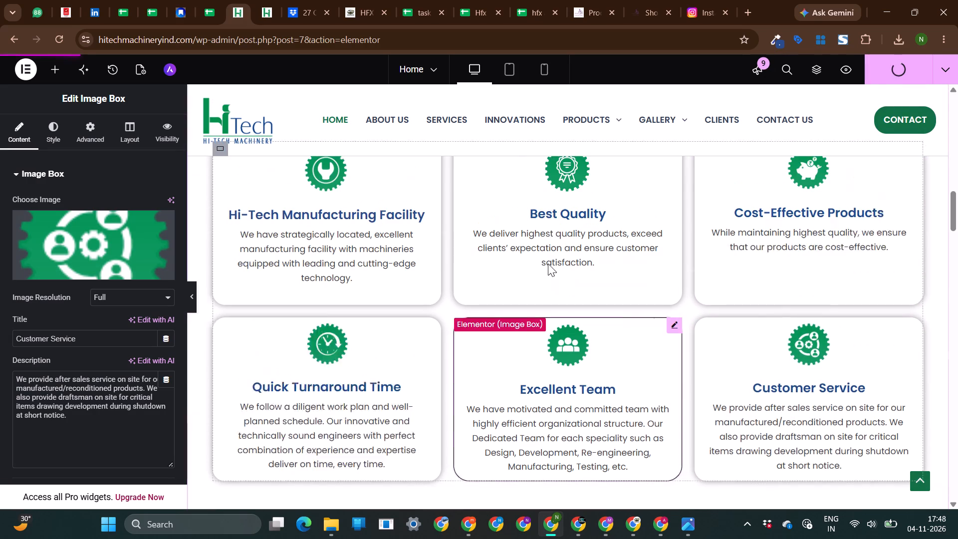
pyautogui.scroll(1, 548, 264)
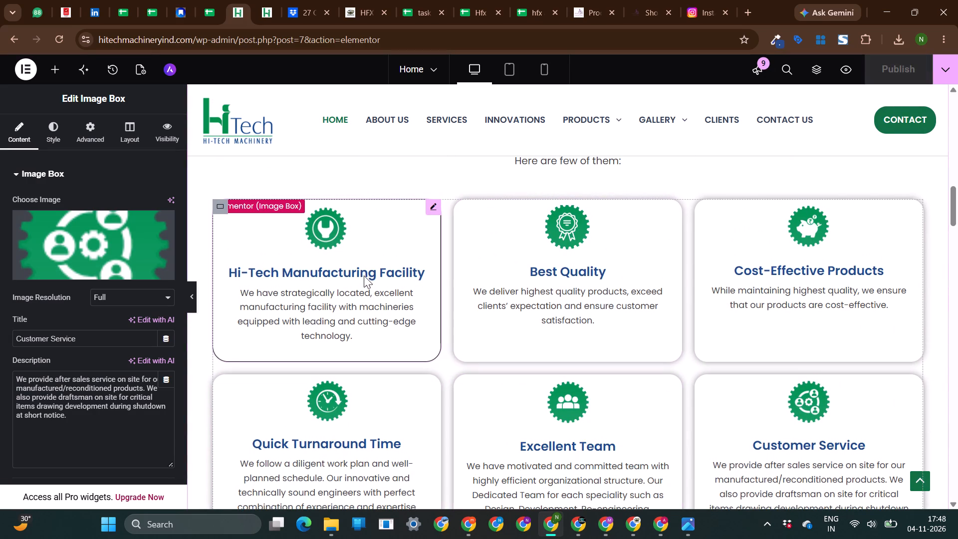
pyautogui.click(296, 244)
pyautogui.click(93, 127)
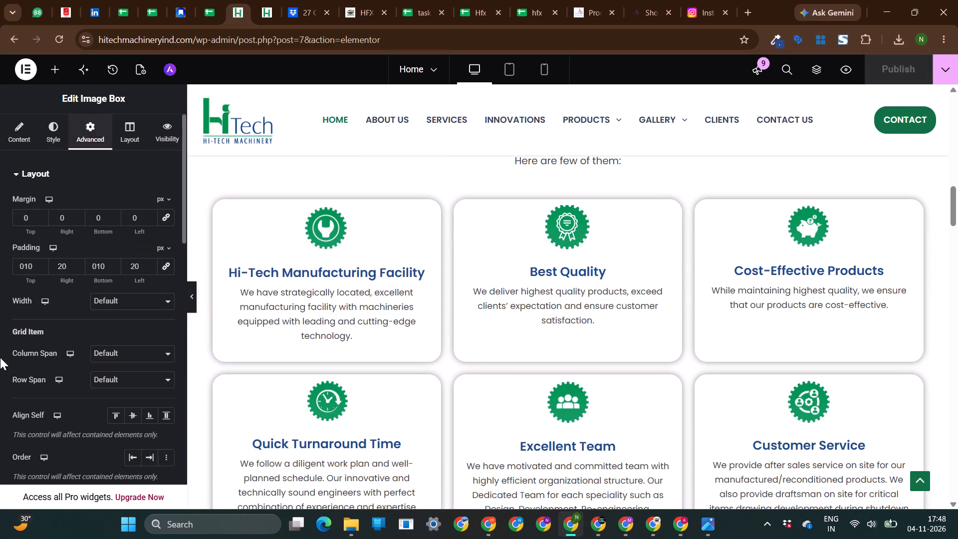
pyautogui.scroll(-6, 0, 393)
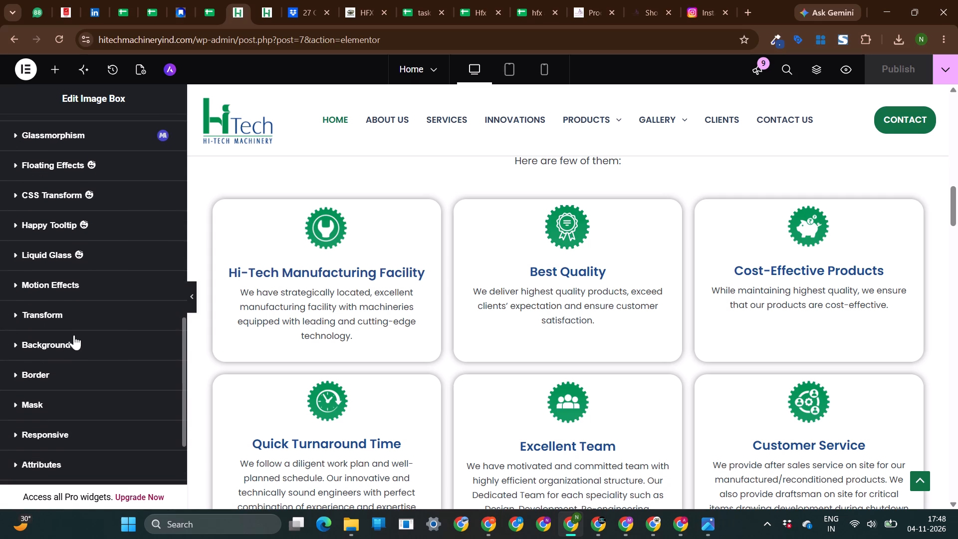
pyautogui.click(39, 377)
pyautogui.scroll(-3, 39, 377)
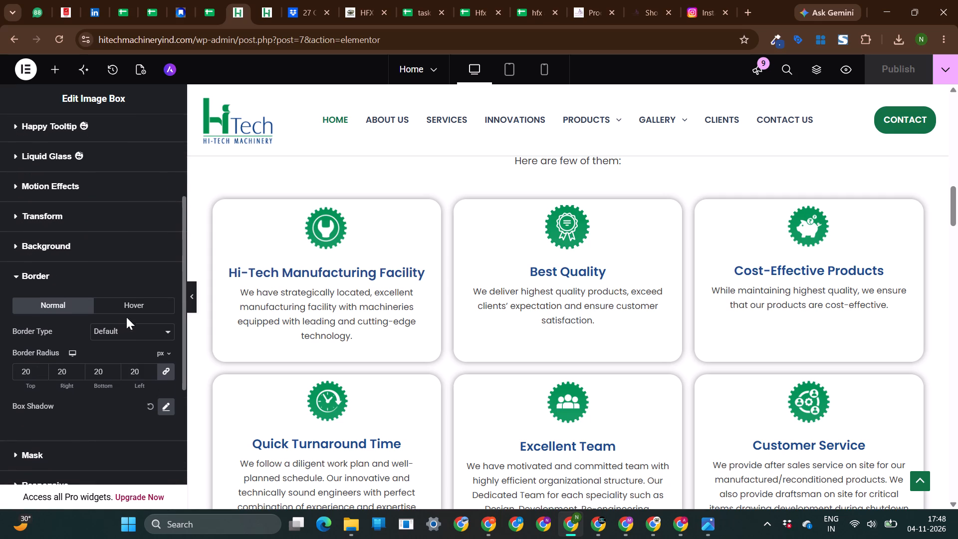
pyautogui.click(126, 308)
pyautogui.scroll(-2, 126, 308)
pyautogui.click(169, 311)
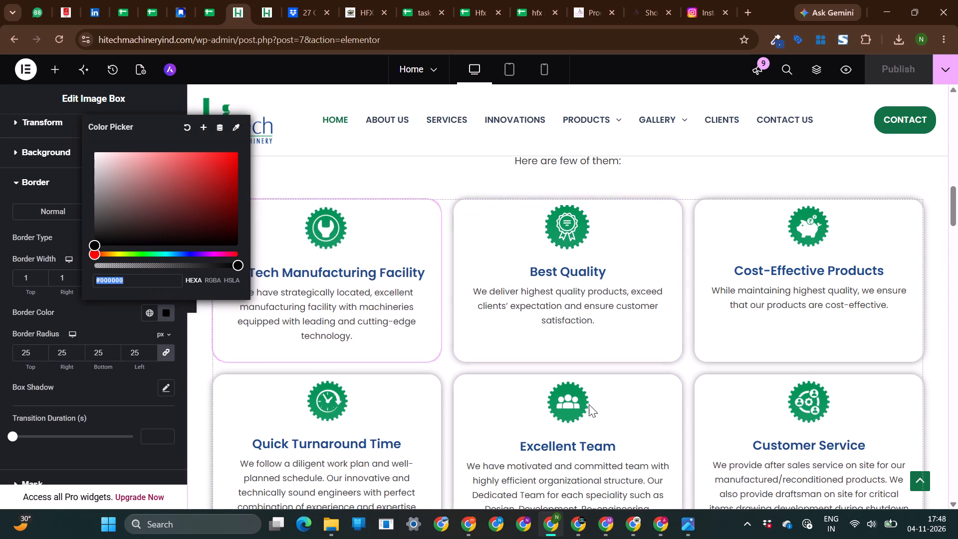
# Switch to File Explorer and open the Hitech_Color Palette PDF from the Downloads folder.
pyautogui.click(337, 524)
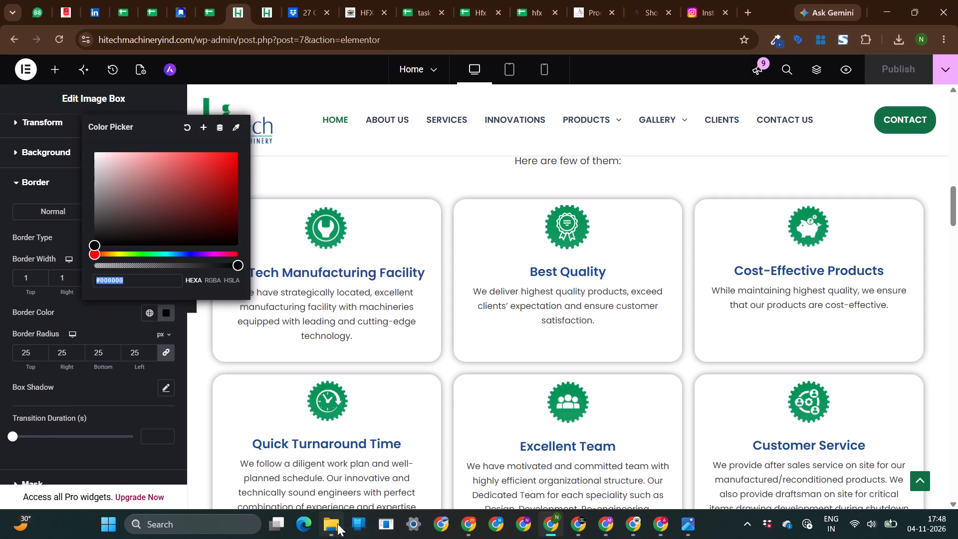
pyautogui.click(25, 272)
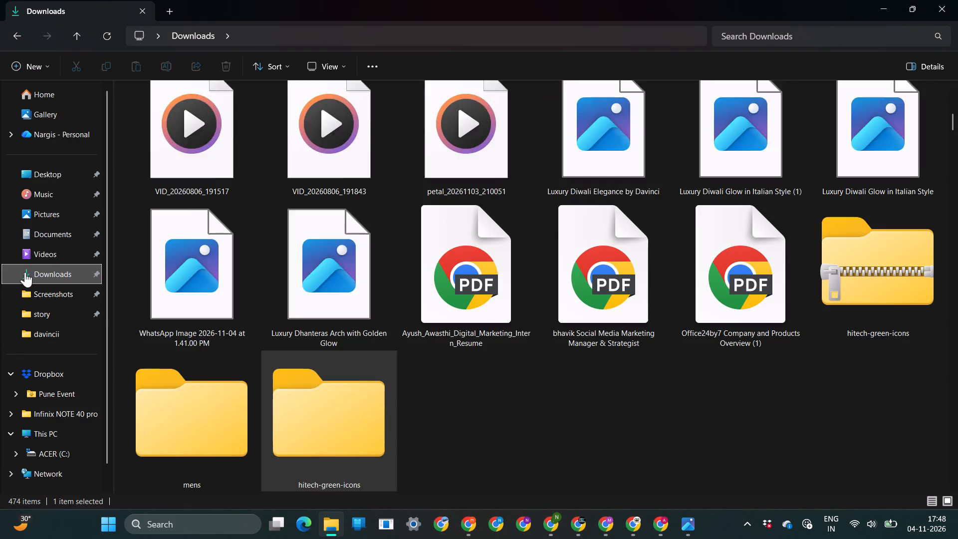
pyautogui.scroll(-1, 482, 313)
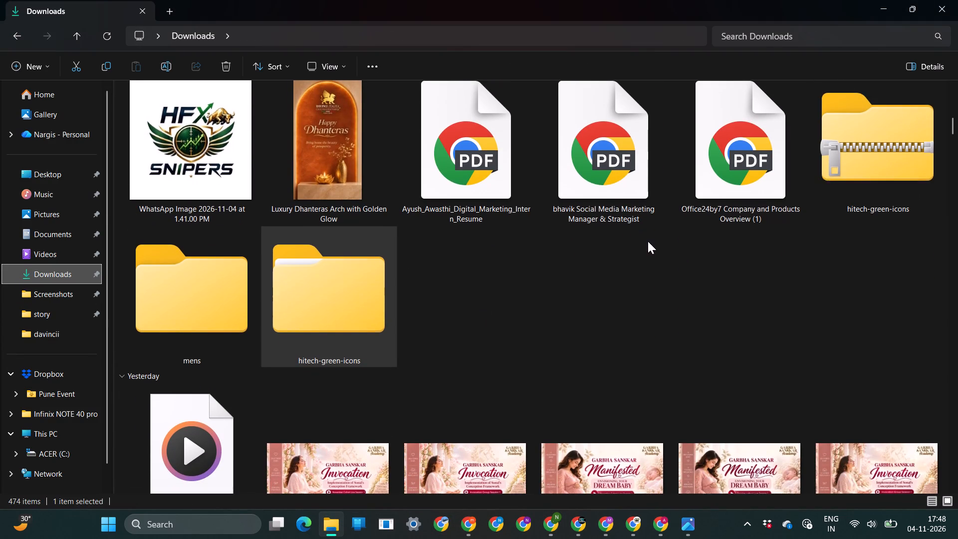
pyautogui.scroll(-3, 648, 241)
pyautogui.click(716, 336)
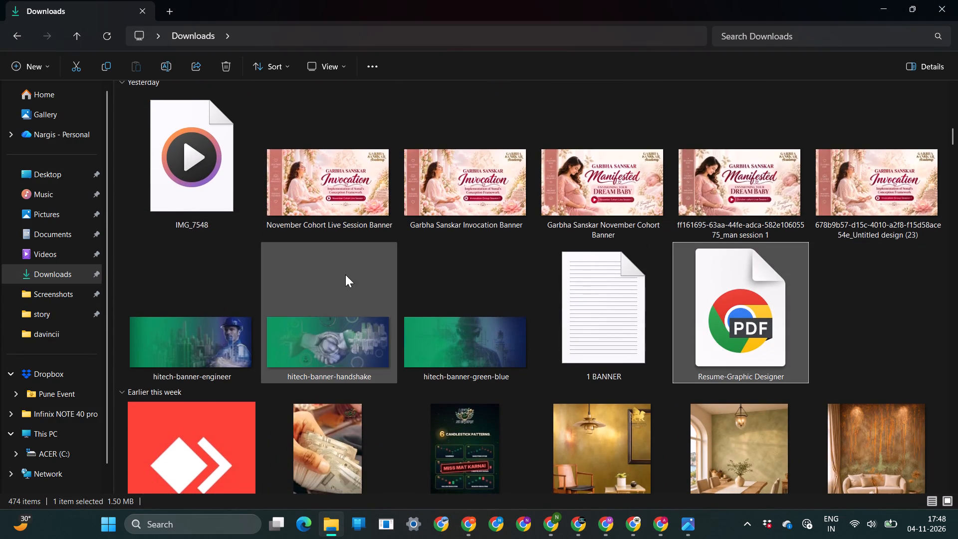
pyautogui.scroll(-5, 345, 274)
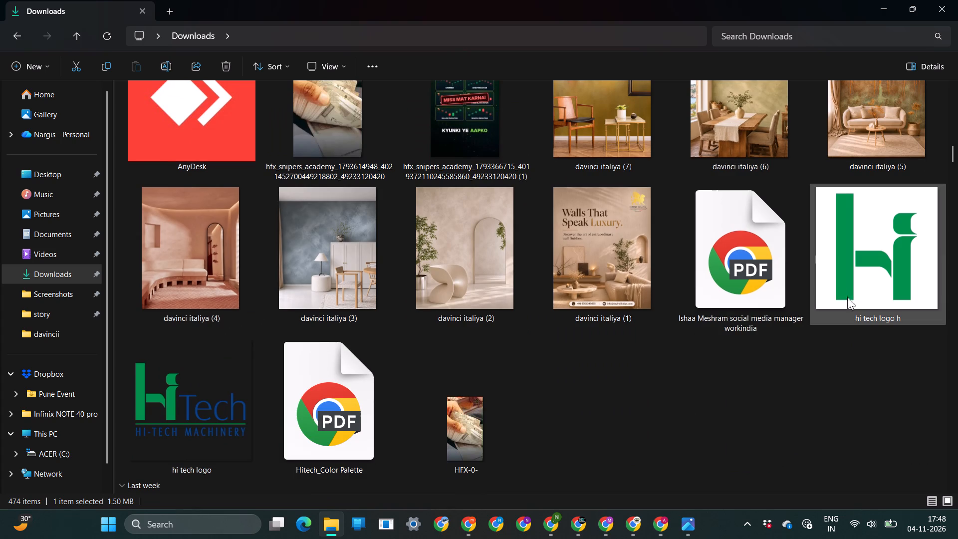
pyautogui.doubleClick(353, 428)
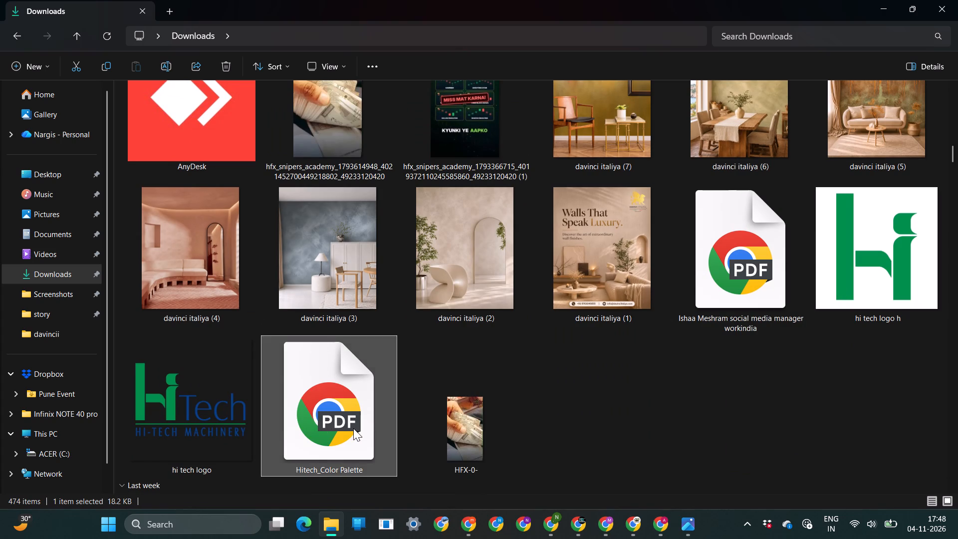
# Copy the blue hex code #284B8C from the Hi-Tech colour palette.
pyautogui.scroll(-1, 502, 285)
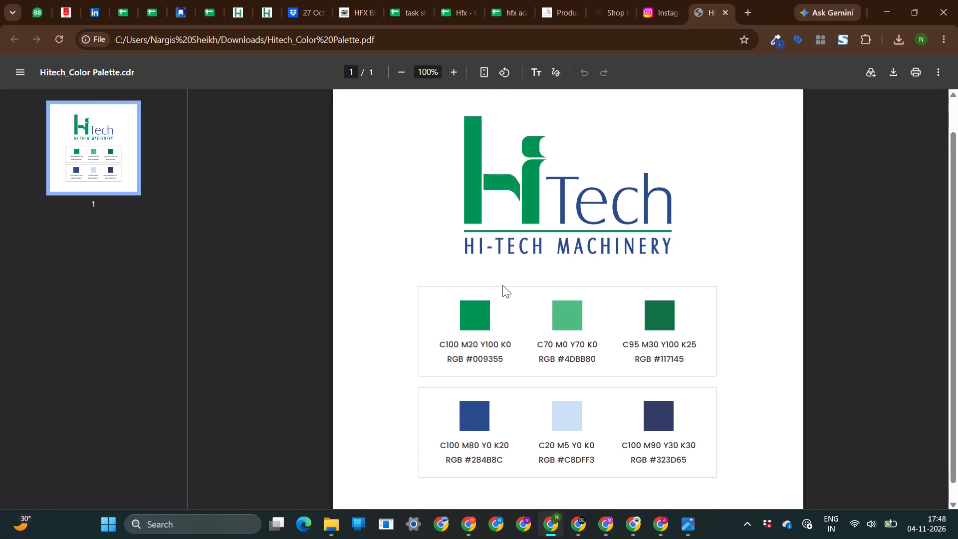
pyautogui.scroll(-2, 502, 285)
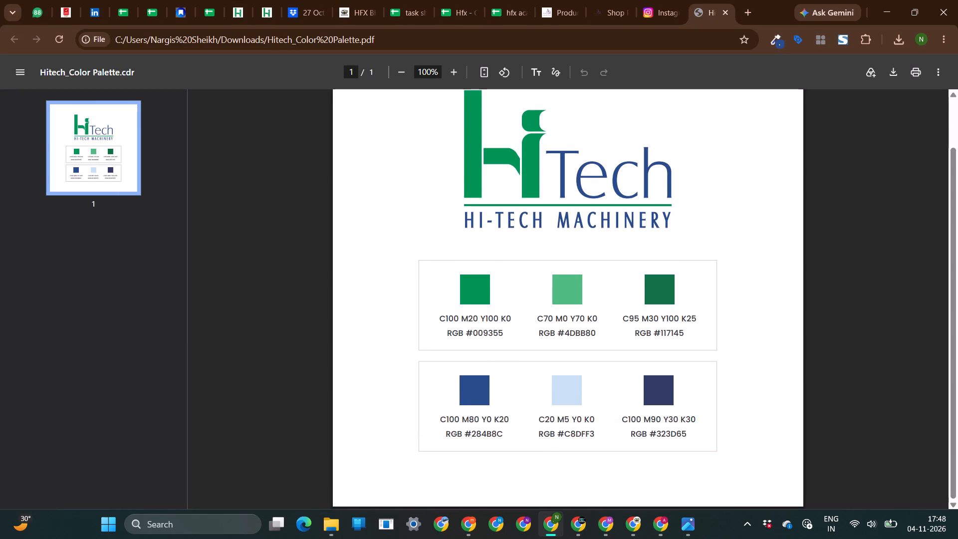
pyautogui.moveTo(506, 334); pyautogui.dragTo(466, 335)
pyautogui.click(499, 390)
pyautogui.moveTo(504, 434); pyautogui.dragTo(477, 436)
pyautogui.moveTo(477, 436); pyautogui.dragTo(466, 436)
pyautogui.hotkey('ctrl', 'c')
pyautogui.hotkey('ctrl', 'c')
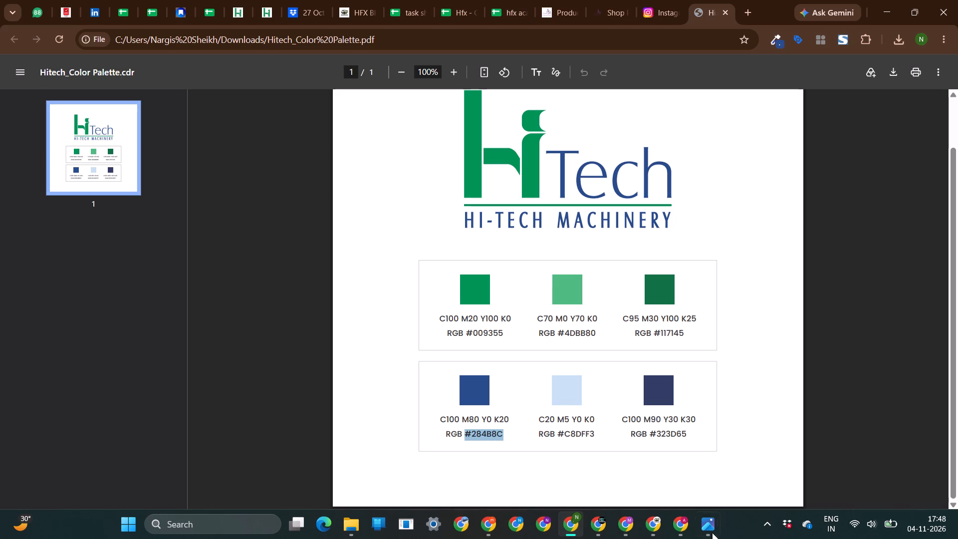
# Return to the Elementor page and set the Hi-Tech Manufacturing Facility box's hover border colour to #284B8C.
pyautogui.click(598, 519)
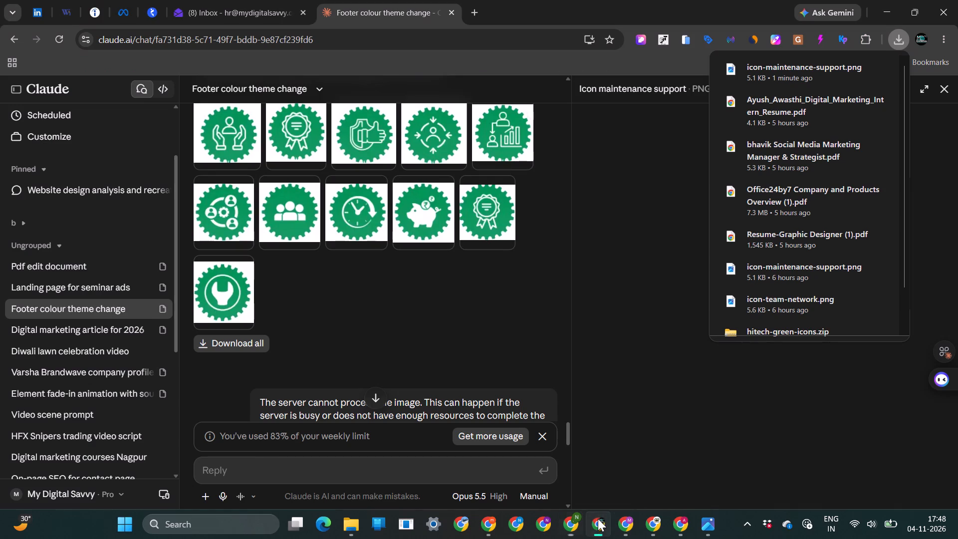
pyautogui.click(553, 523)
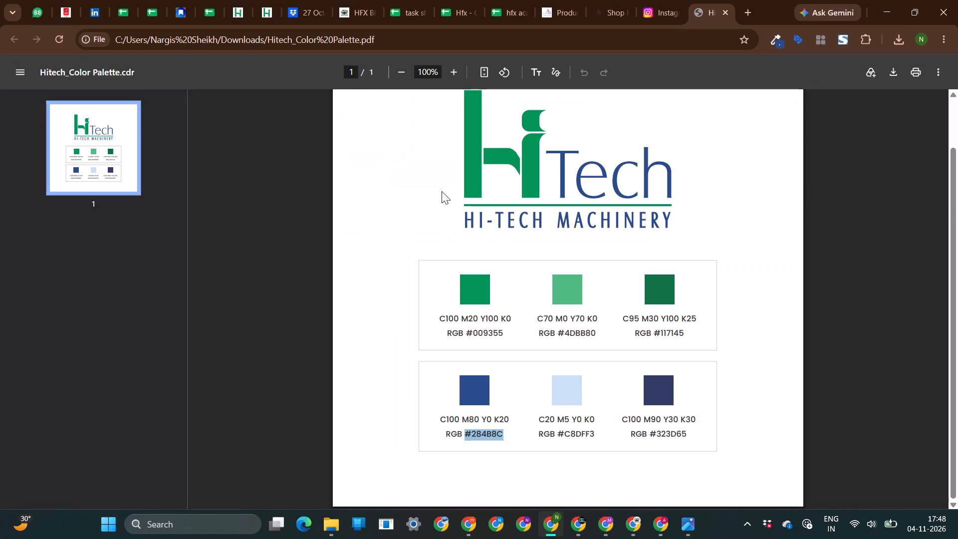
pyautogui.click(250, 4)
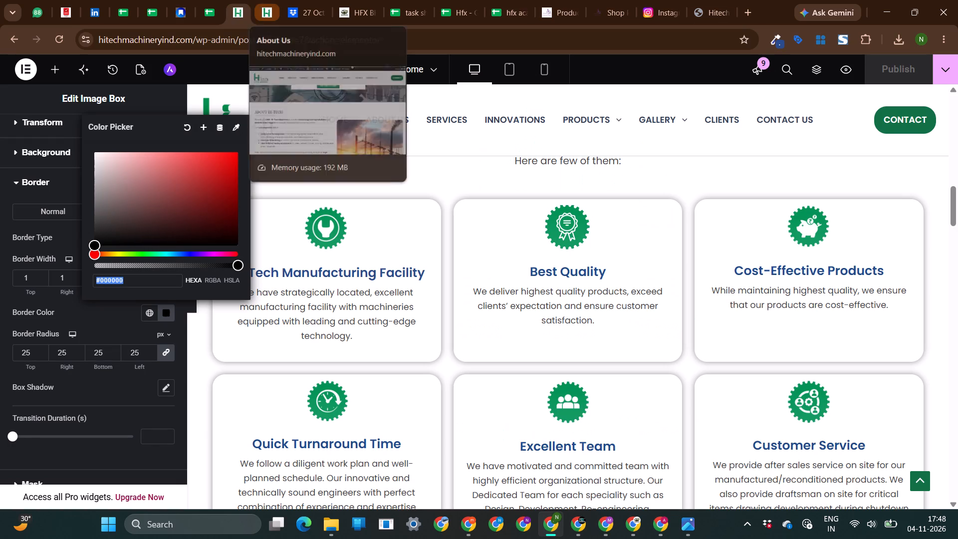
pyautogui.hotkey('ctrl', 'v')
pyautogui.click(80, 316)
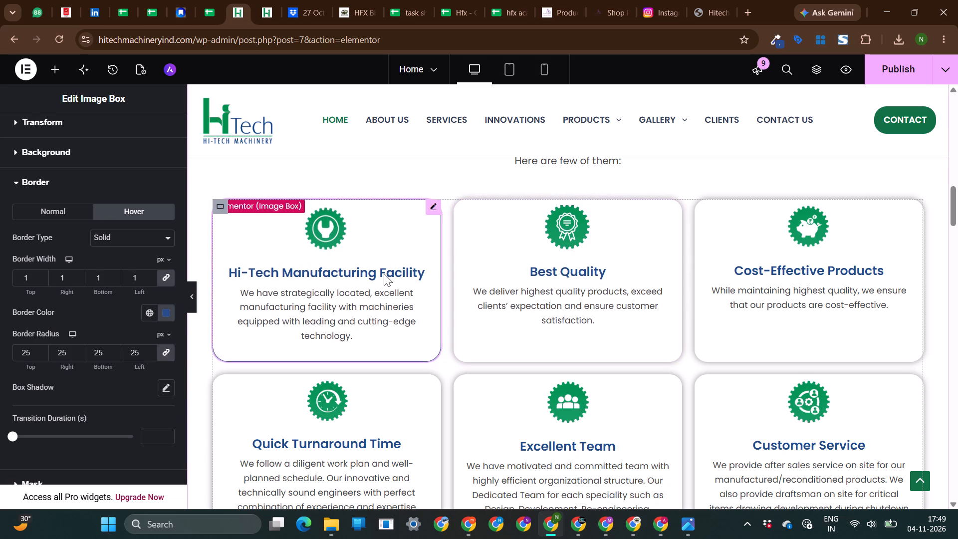
# Clear the custom hover border colour of the Hi-Tech Manufacturing Facility box.
pyautogui.click(168, 315)
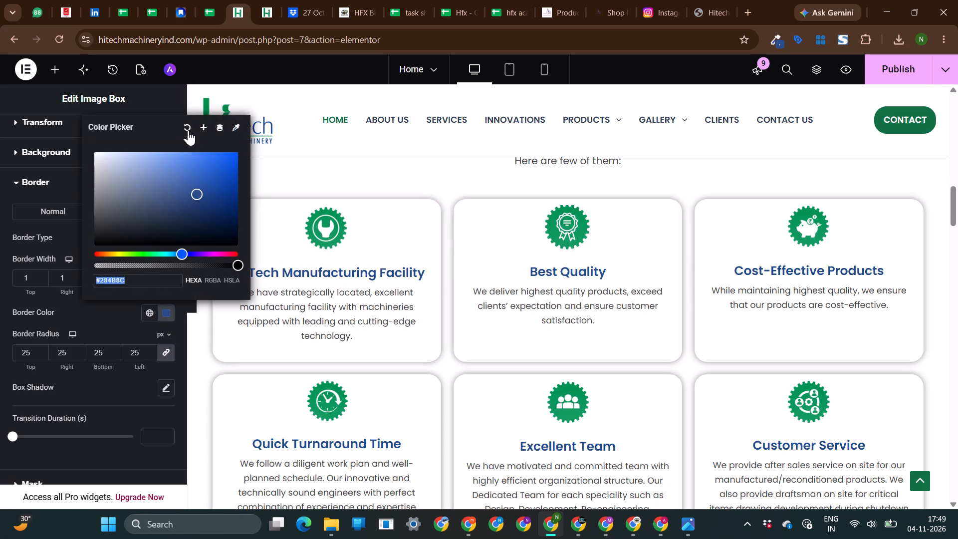
pyautogui.click(186, 127)
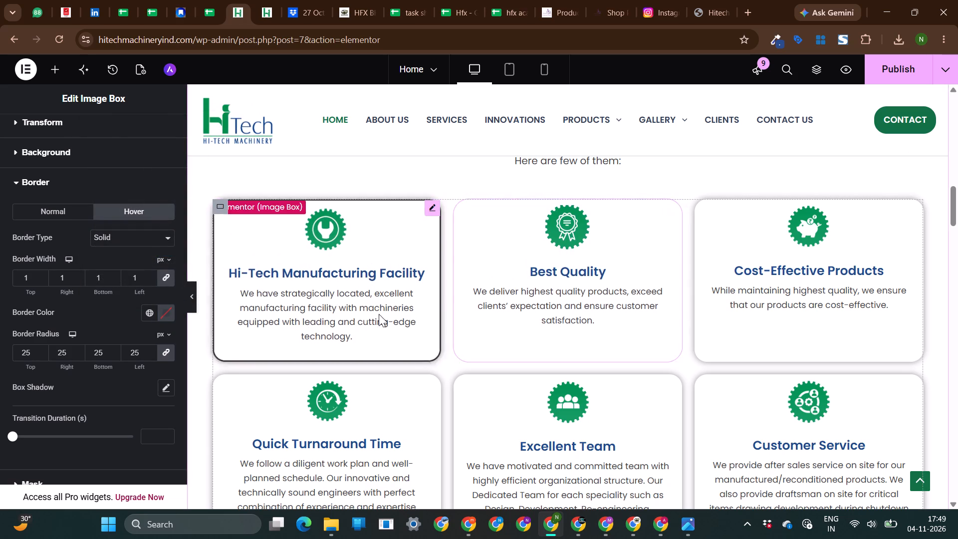
pyautogui.click(368, 315)
# Look through the Hi-Tech Manufacturing Facility box's style and content settings.
pyautogui.scroll(2, 103, 243)
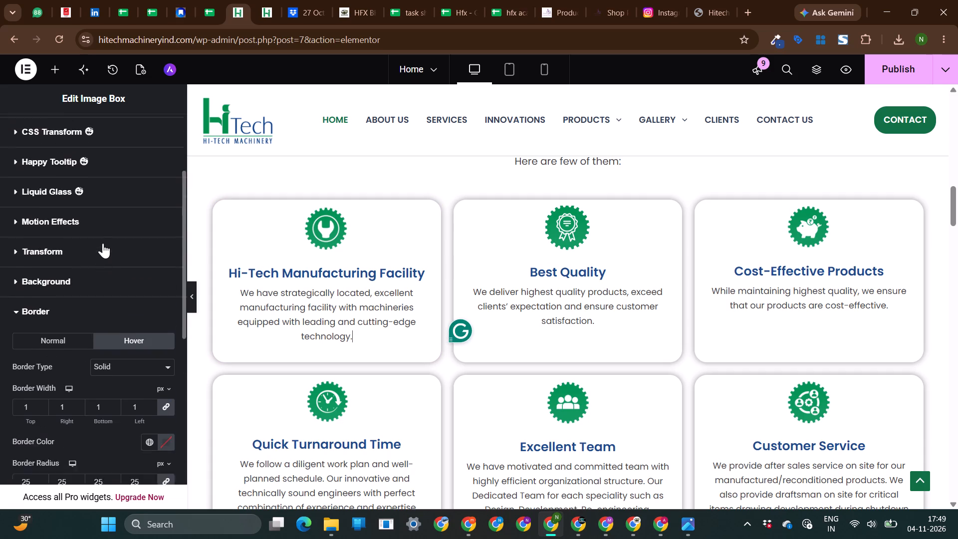
pyautogui.scroll(4, 61, 130)
pyautogui.click(43, 138)
pyautogui.scroll(-1, 115, 337)
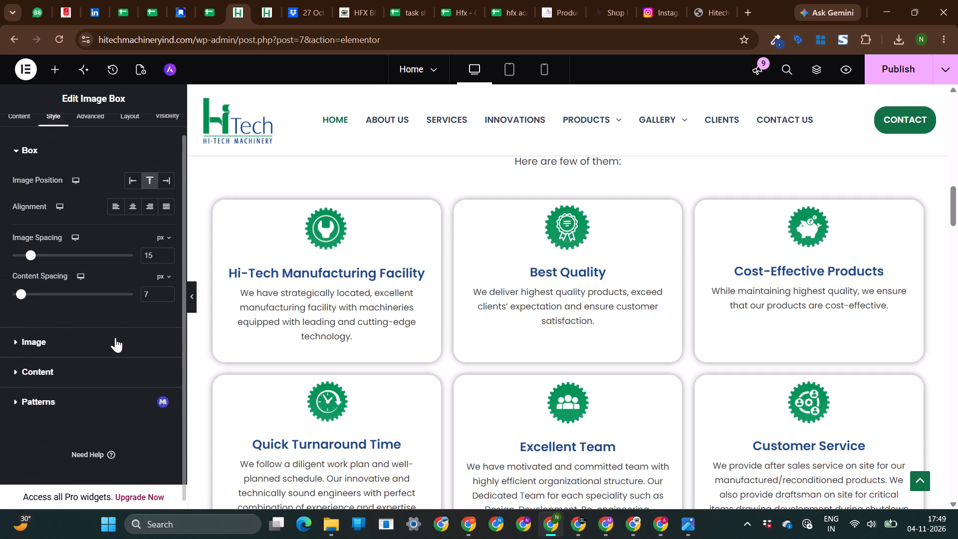
pyautogui.scroll(-1, 115, 337)
pyautogui.scroll(3, 47, 368)
pyautogui.click(27, 114)
pyautogui.scroll(-1, 111, 353)
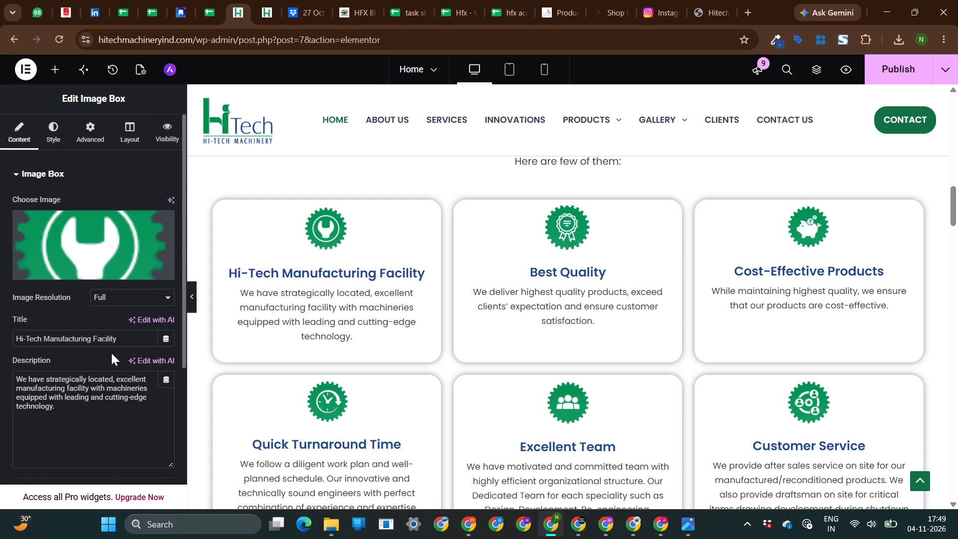
pyautogui.scroll(-3, 111, 353)
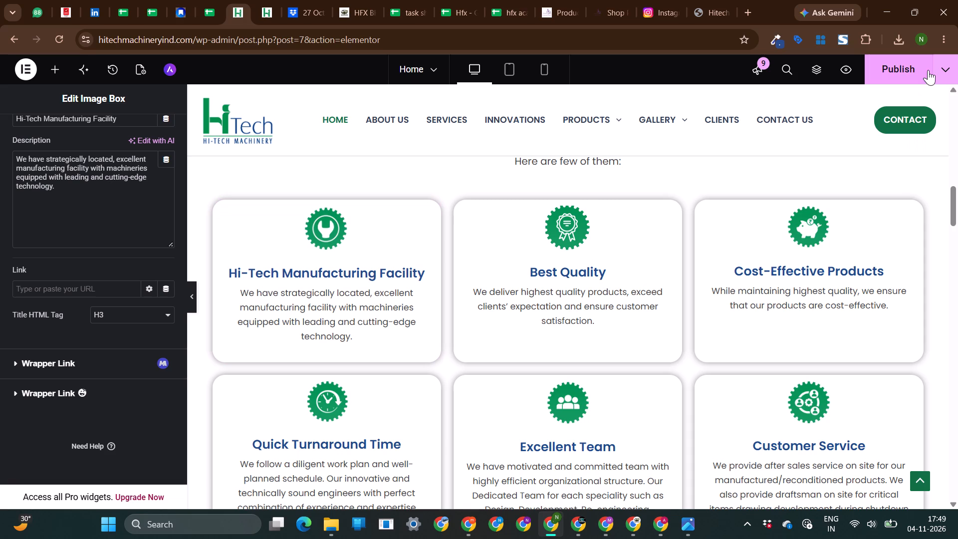
# Publish the home page with the cleared hover border colour.
pyautogui.click(925, 71)
# Look through the Hi-Tech Manufacturing Facility box's Box, Image, Content and Patterns style settings.
pyautogui.scroll(1, 95, 265)
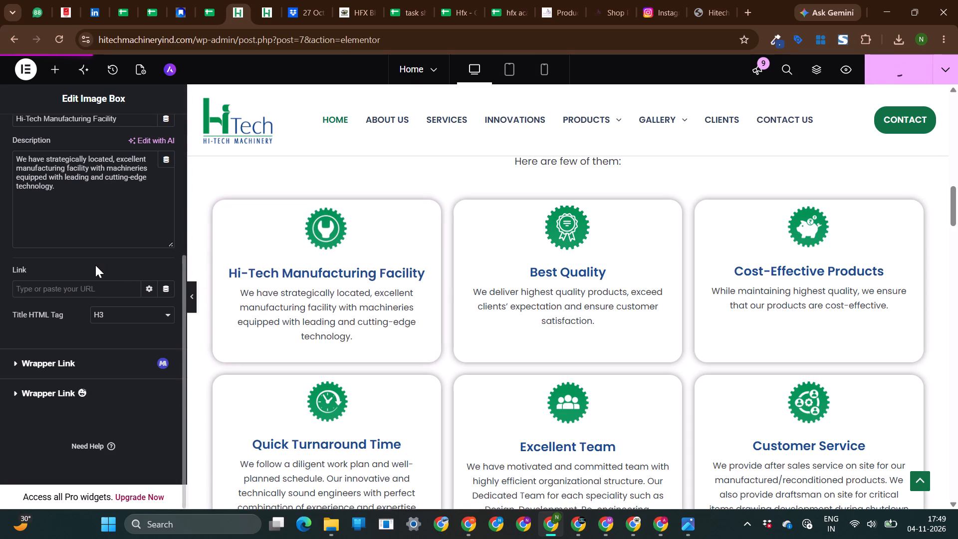
pyautogui.scroll(2, 95, 265)
pyautogui.click(50, 136)
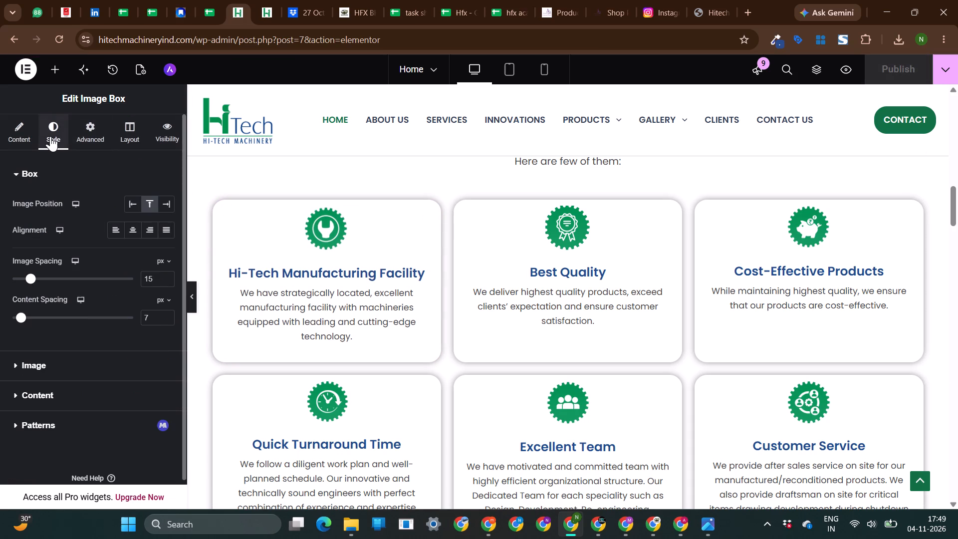
pyautogui.scroll(-1, 105, 303)
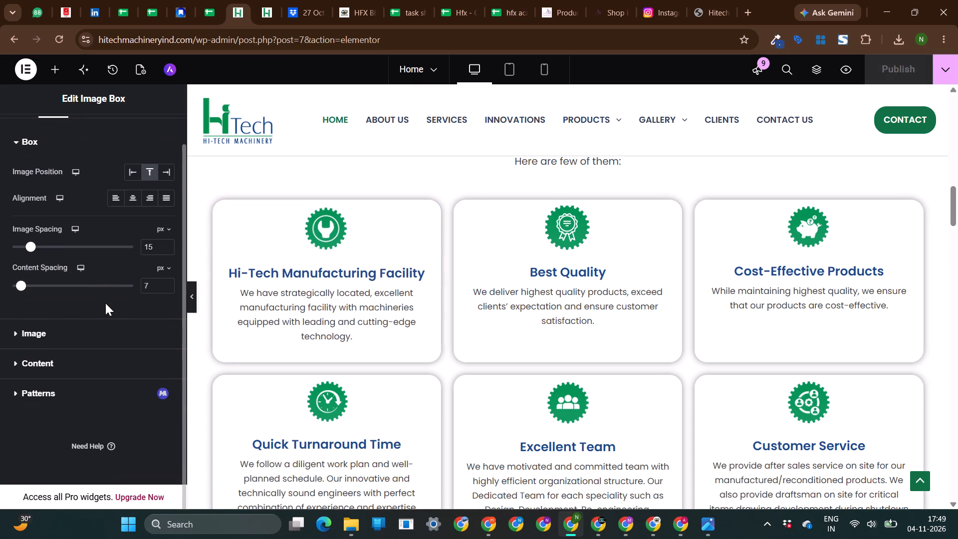
pyautogui.scroll(1, 63, 314)
pyautogui.click(31, 355)
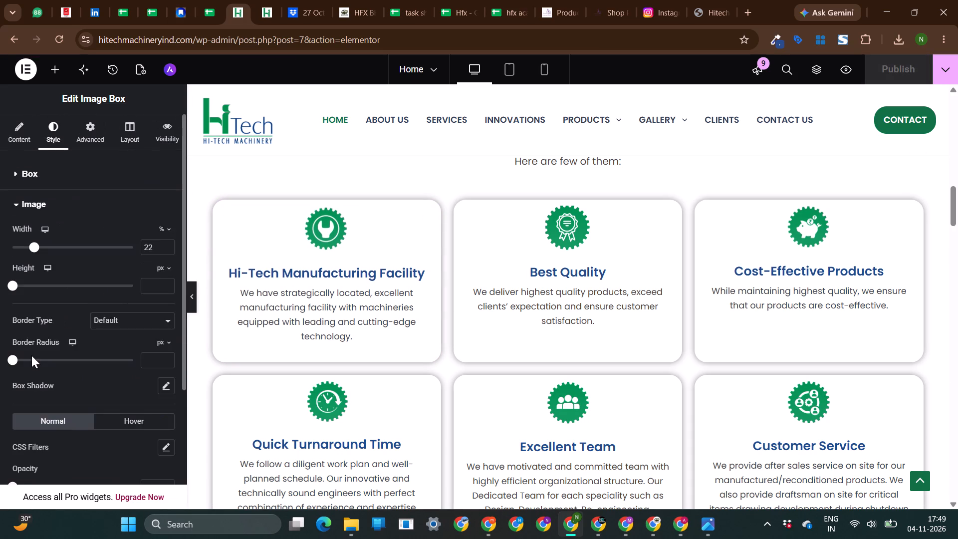
pyautogui.scroll(-2, 31, 355)
pyautogui.scroll(-1, 102, 301)
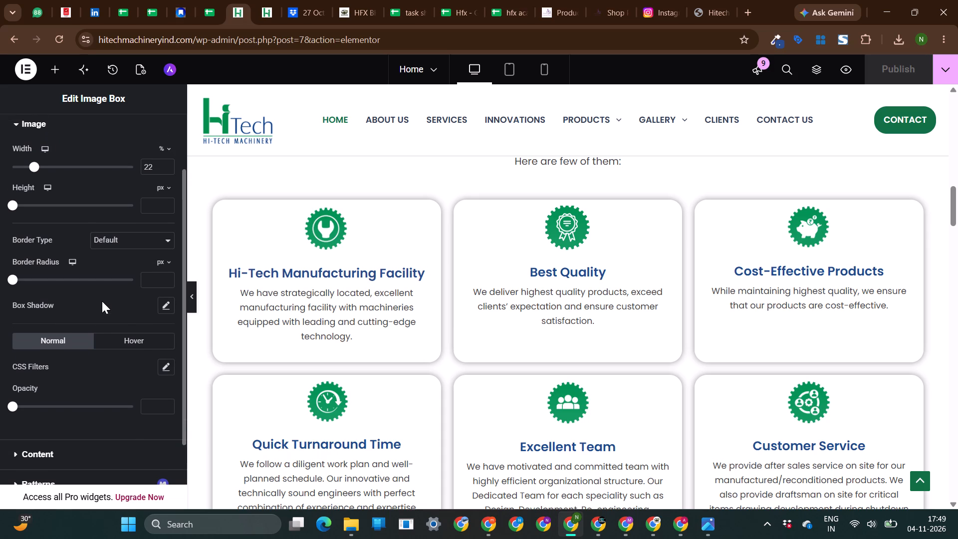
pyautogui.scroll(-1, 102, 301)
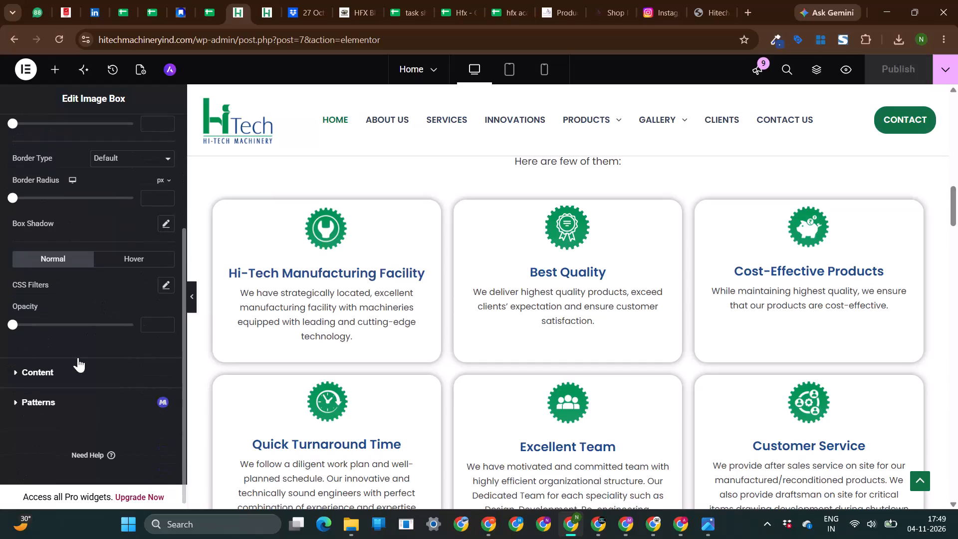
pyautogui.click(51, 369)
pyautogui.scroll(-1, 51, 369)
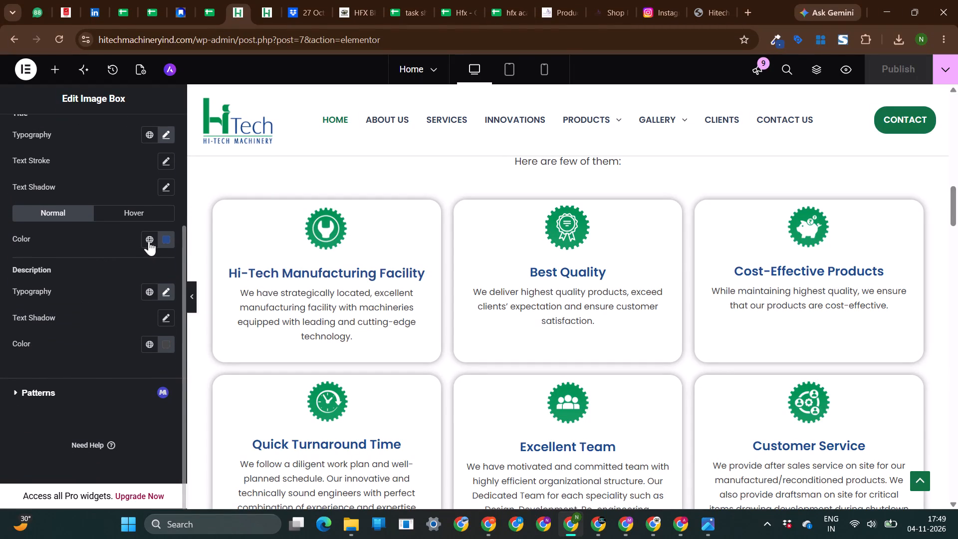
pyautogui.scroll(2, 66, 270)
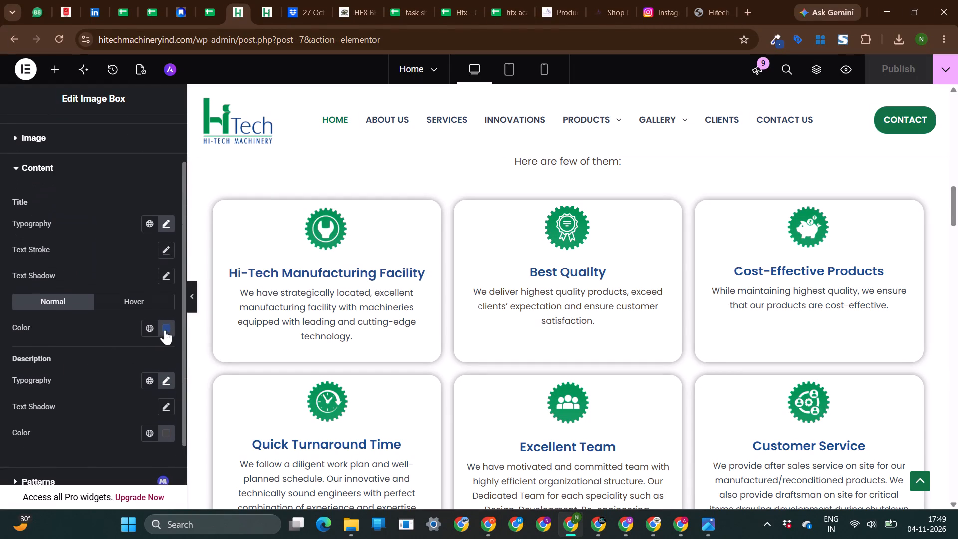
pyautogui.scroll(-2, 164, 329)
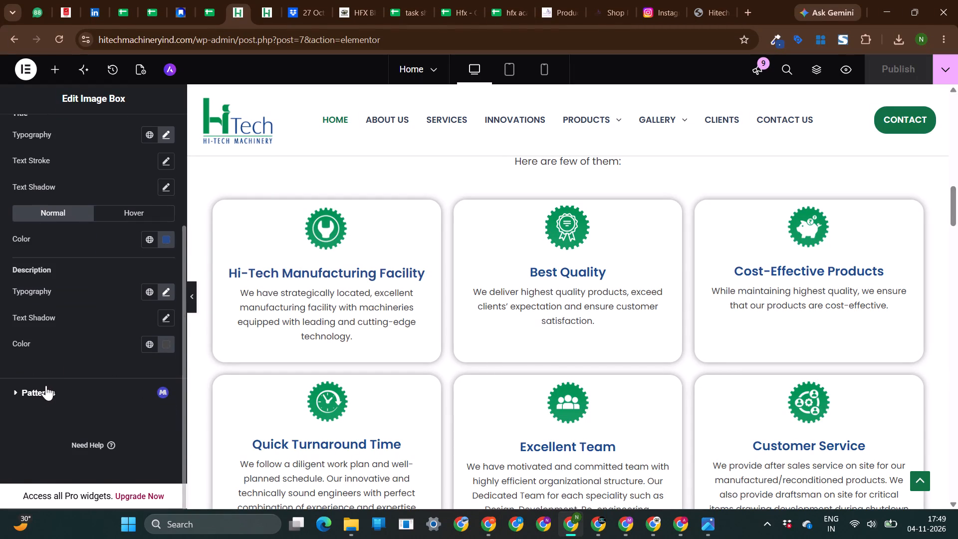
pyautogui.click(38, 392)
pyautogui.scroll(2, 101, 234)
# Look through the Hi-Tech Manufacturing Facility box's advanced settings, including Layout, Motion Effects, Transform and Background.
pyautogui.click(96, 128)
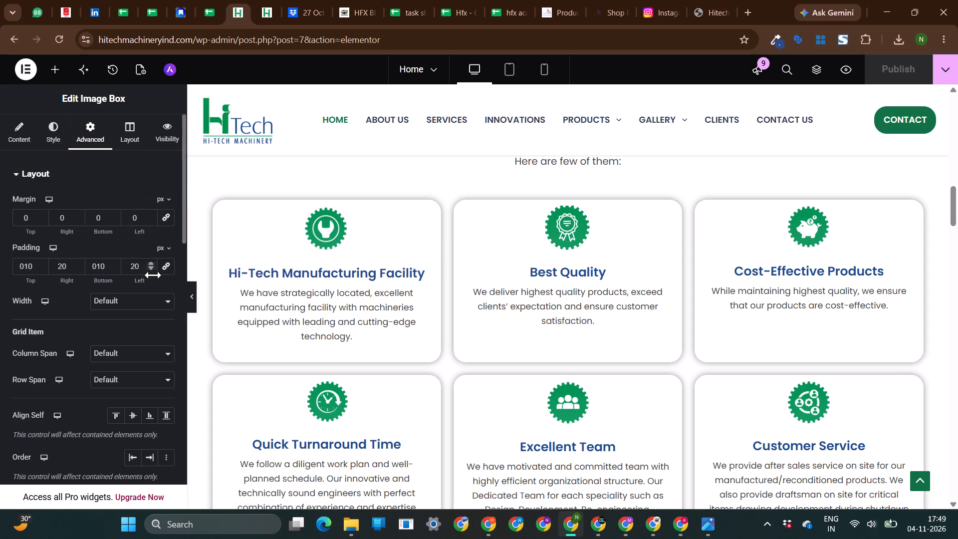
pyautogui.scroll(-1, 153, 275)
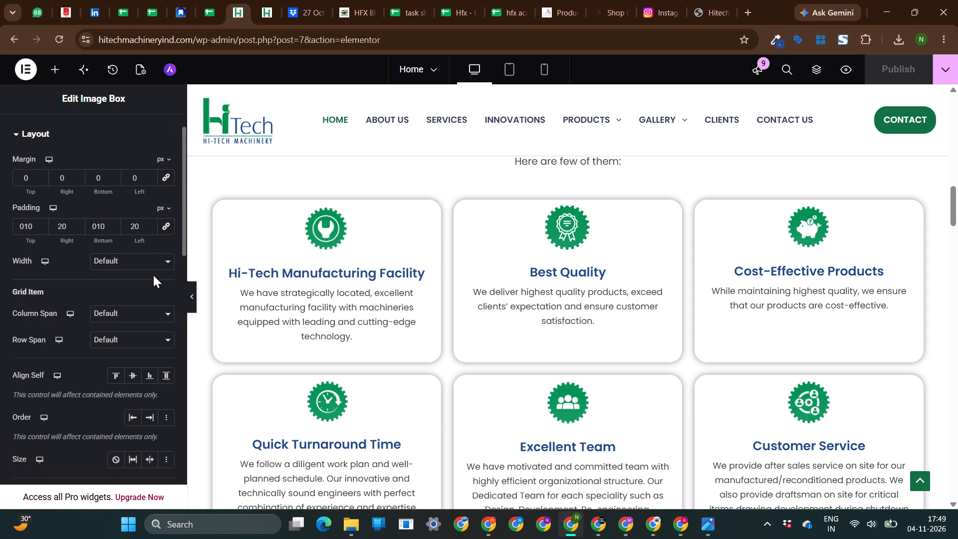
pyautogui.scroll(-1, 83, 287)
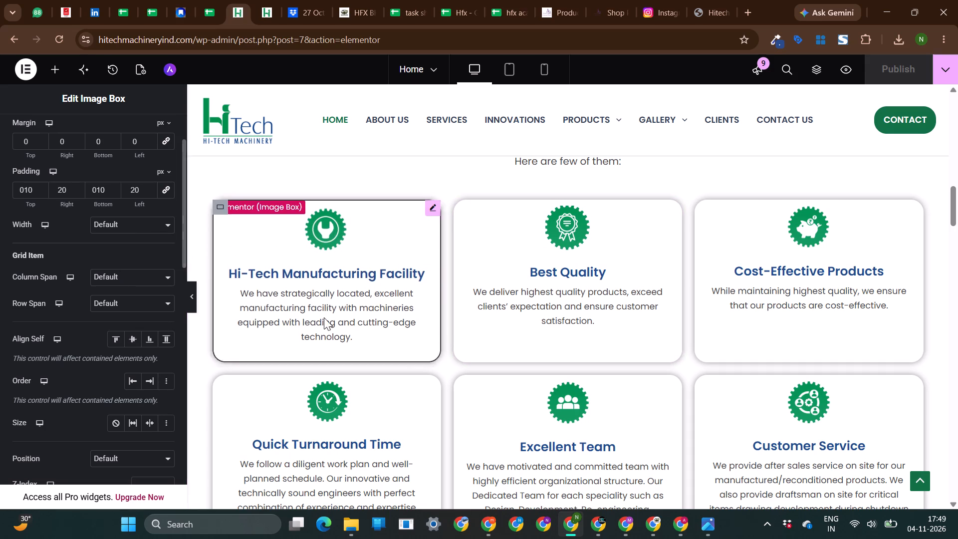
pyautogui.scroll(-6, 159, 323)
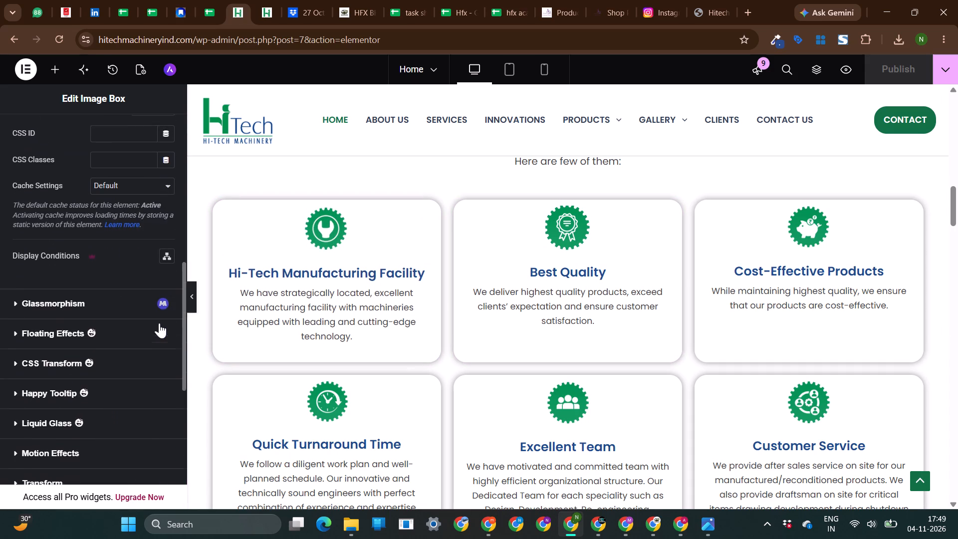
pyautogui.scroll(-3, 63, 360)
pyautogui.scroll(-1, 84, 324)
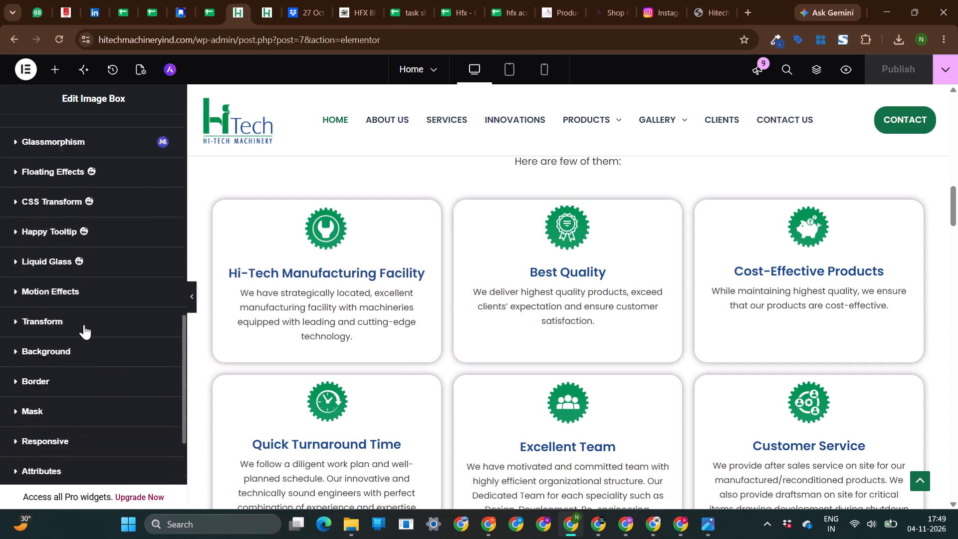
pyautogui.scroll(-1, 84, 324)
pyautogui.scroll(-4, 40, 402)
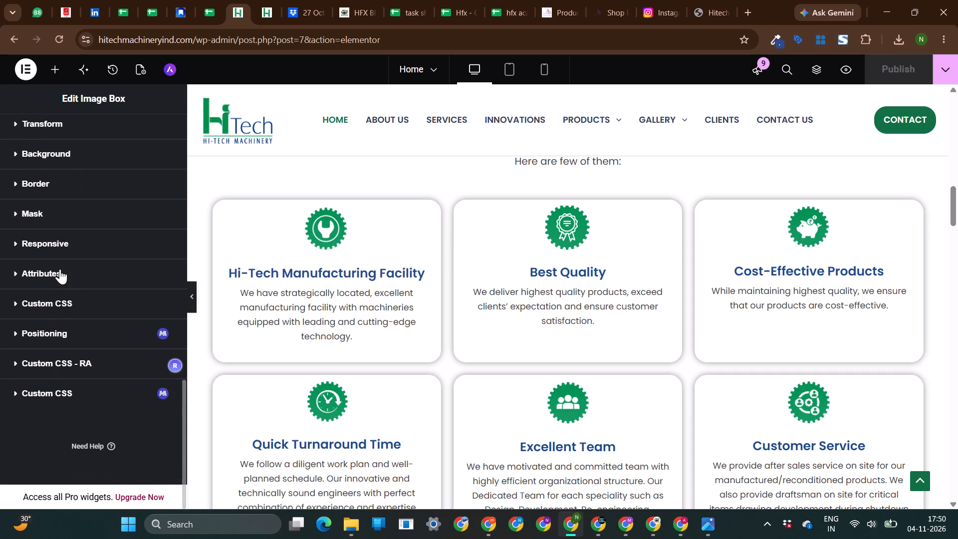
pyautogui.scroll(4, 60, 269)
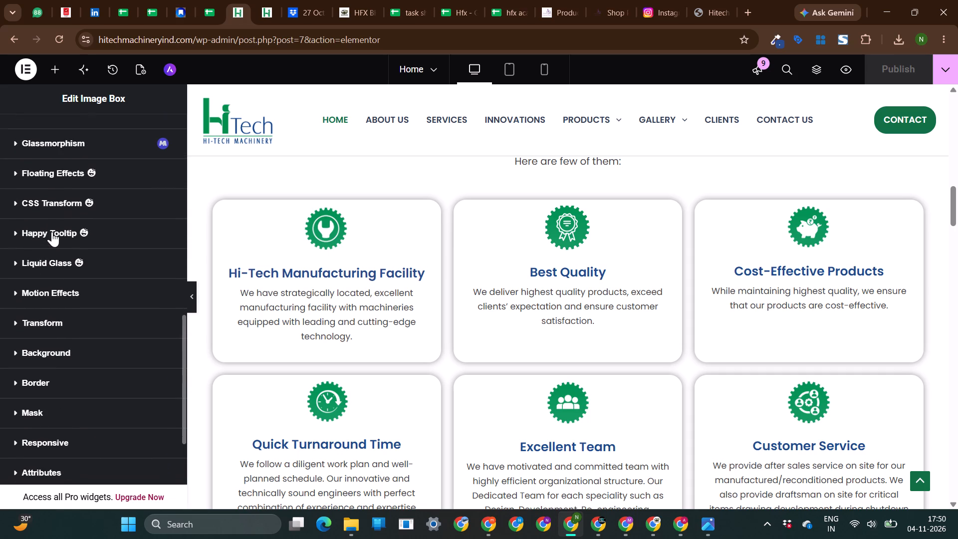
pyautogui.click(26, 277)
pyautogui.scroll(-3, 26, 277)
pyautogui.click(51, 175)
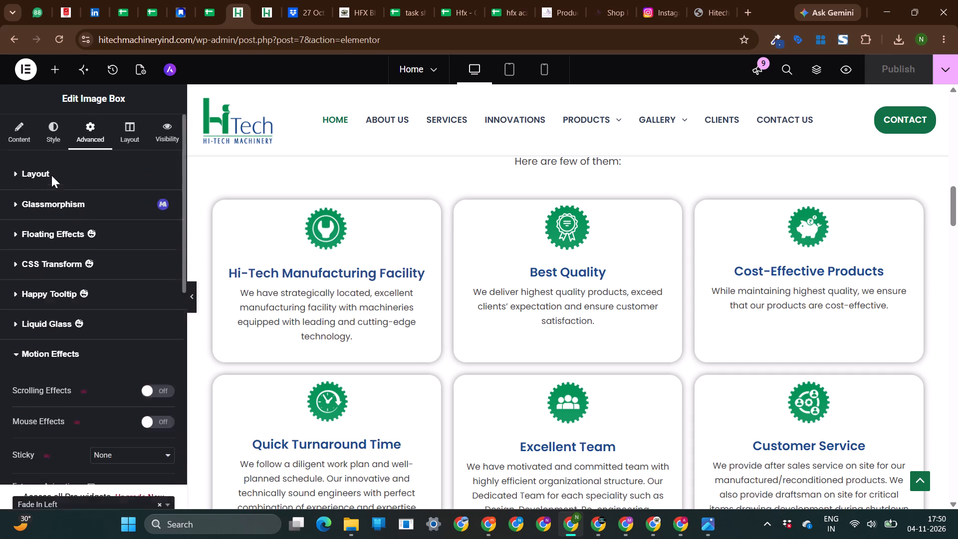
pyautogui.scroll(-2, 51, 175)
pyautogui.click(50, 269)
pyautogui.scroll(-3, 50, 269)
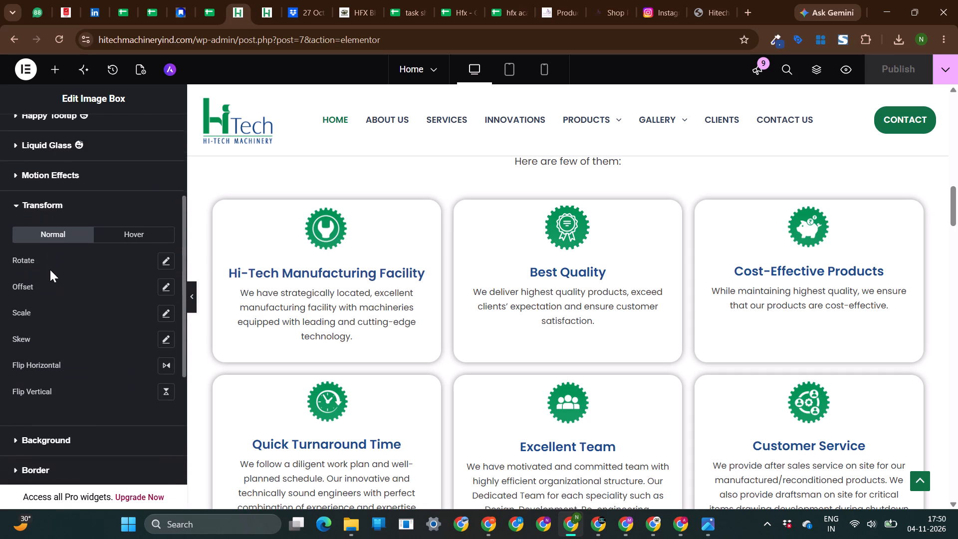
pyautogui.scroll(-1, 54, 327)
pyautogui.rightClick(48, 321)
pyautogui.scroll(-1, 48, 321)
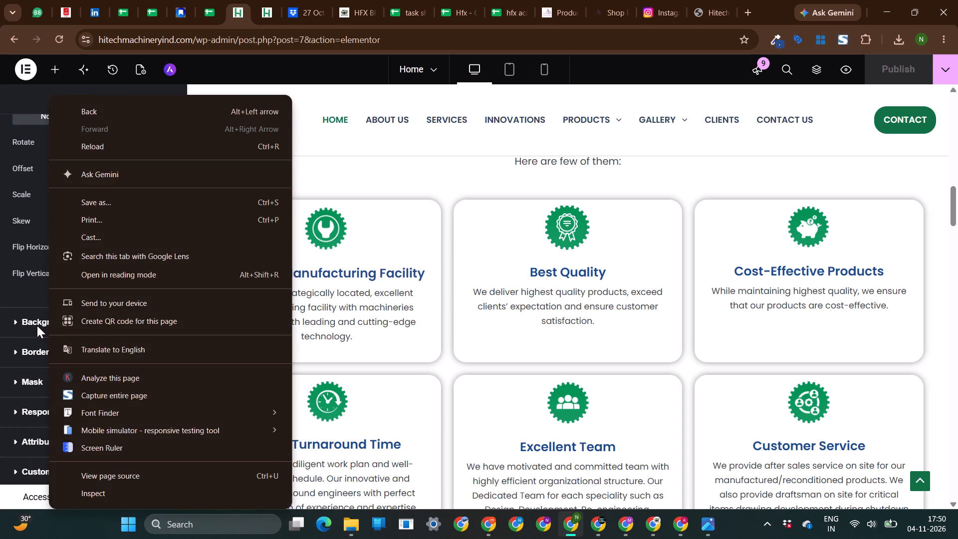
pyautogui.click(34, 327)
pyautogui.scroll(-3, 34, 327)
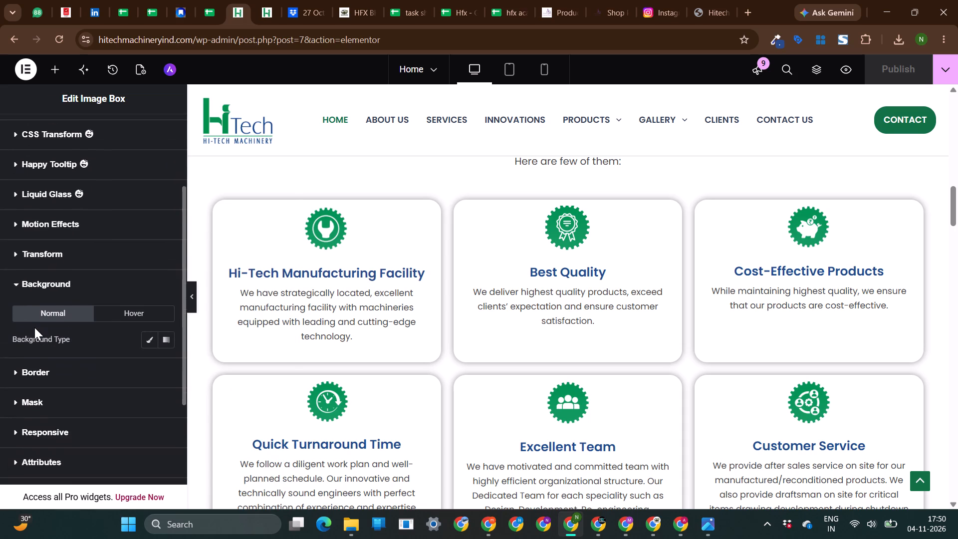
pyautogui.scroll(-2, 34, 327)
# Reset the Hi-Tech Manufacturing Facility box's normal-state box shadow and re-enable it with its default values.
pyautogui.click(59, 286)
pyautogui.scroll(-4, 59, 286)
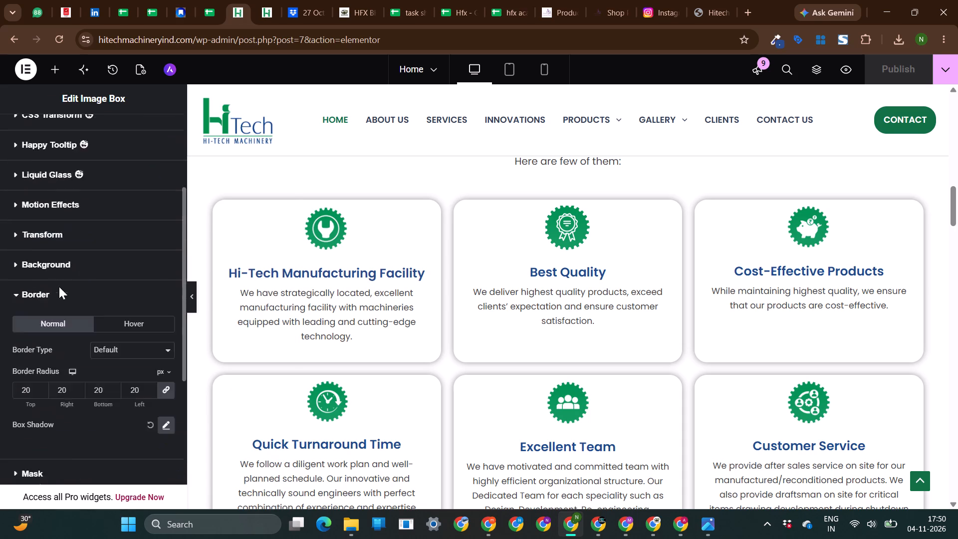
pyautogui.scroll(2, 64, 251)
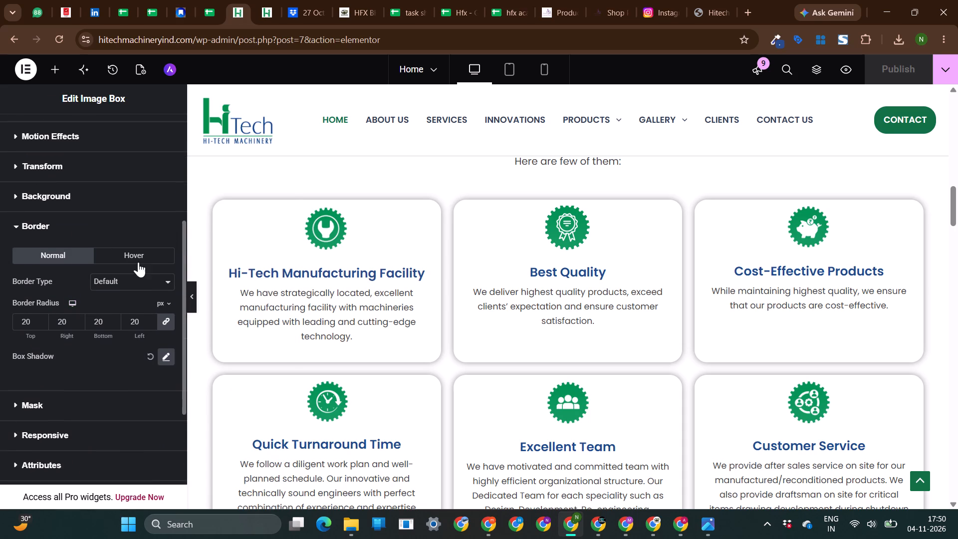
pyautogui.click(150, 361)
pyautogui.click(150, 352)
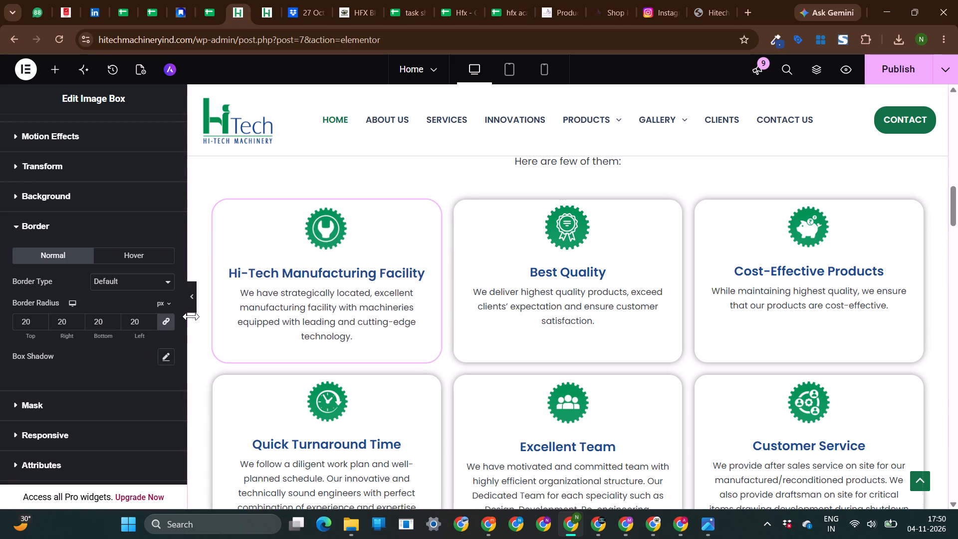
pyautogui.click(171, 357)
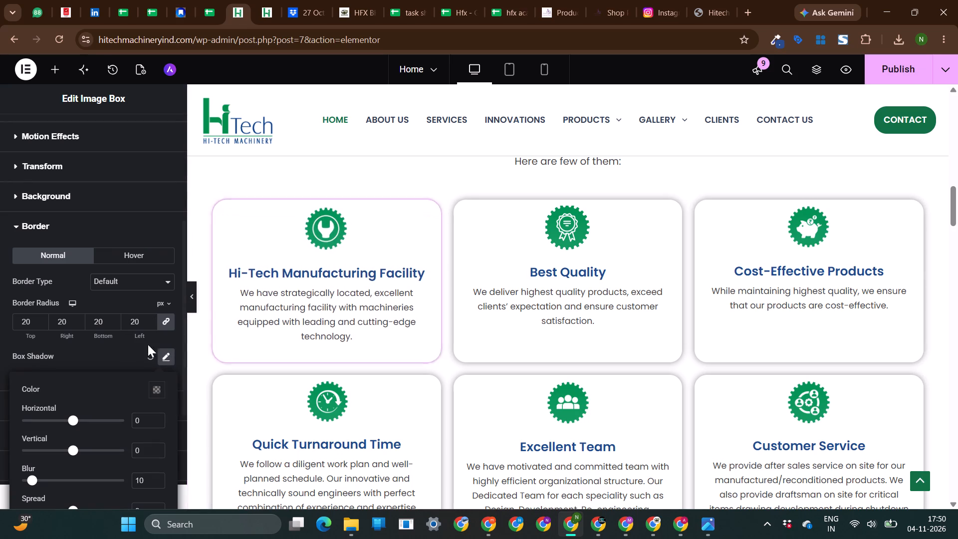
# Set the Hi-Tech Manufacturing Facility box's hover border to 1 px wide on all sides with colour #284B8C.
pyautogui.click(127, 255)
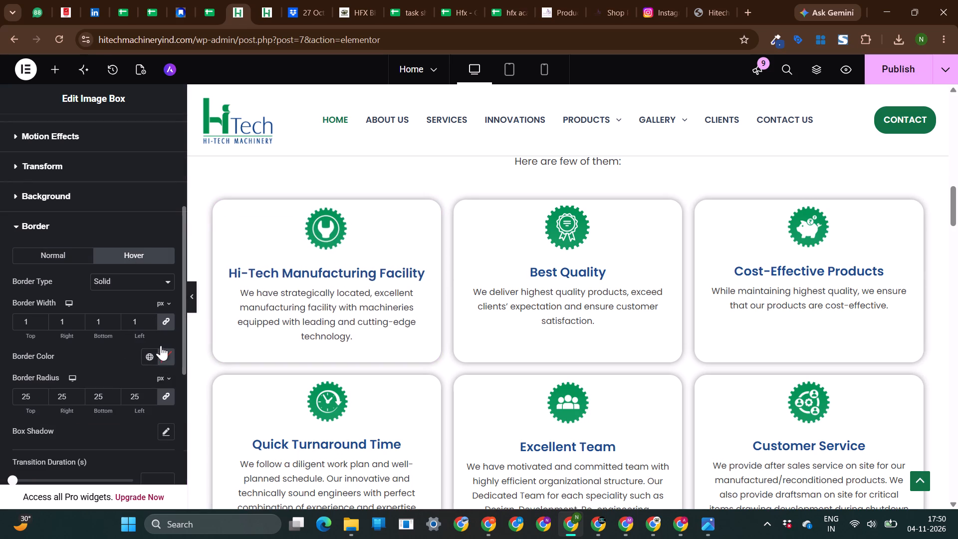
pyautogui.click(141, 324)
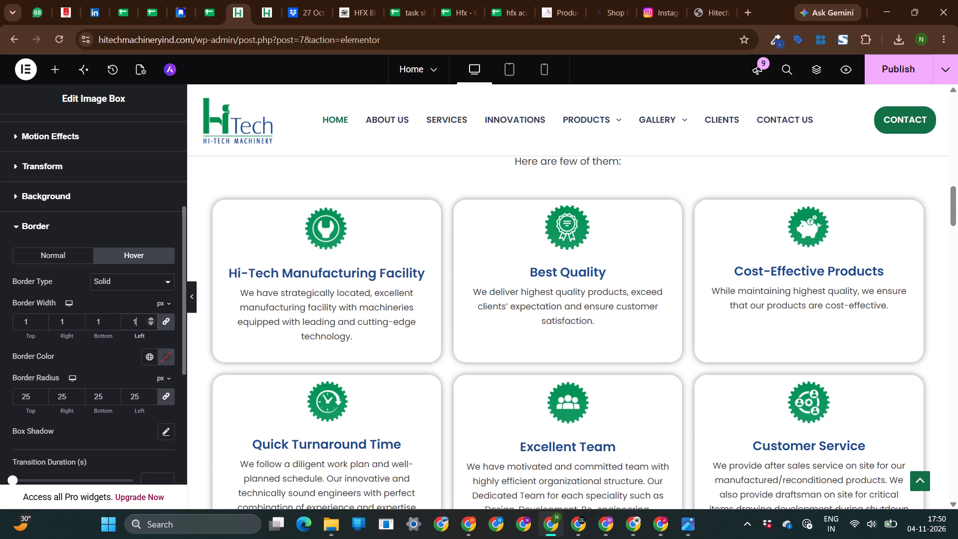
pyautogui.press('BackSpace')
pyautogui.press('BackSpace')
pyautogui.press('BackSpace')
pyautogui.press('1')
pyautogui.click(169, 362)
pyautogui.hotkey('ctrl', 'v')
pyautogui.click(0, 310)
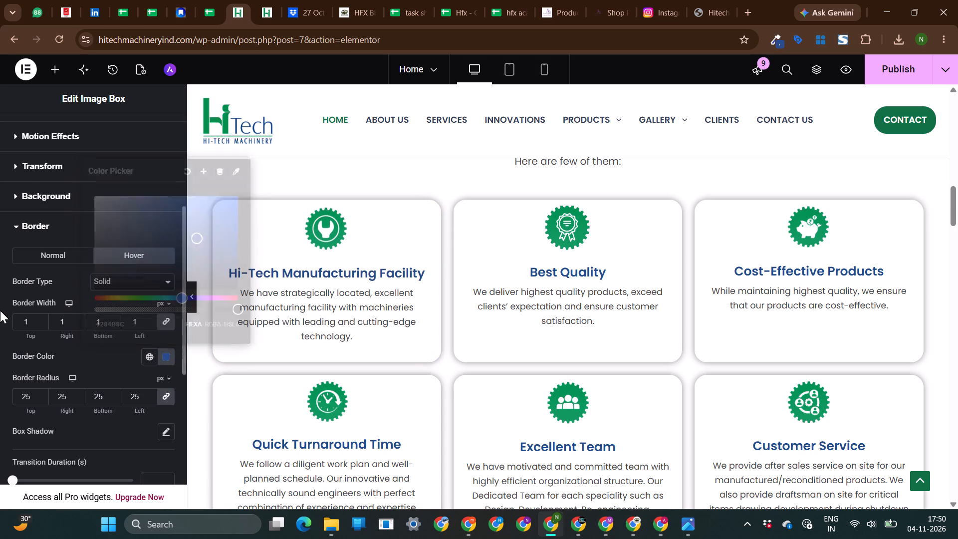
# Publish the home page with the updated box shadow and hover border.
pyautogui.click(896, 76)
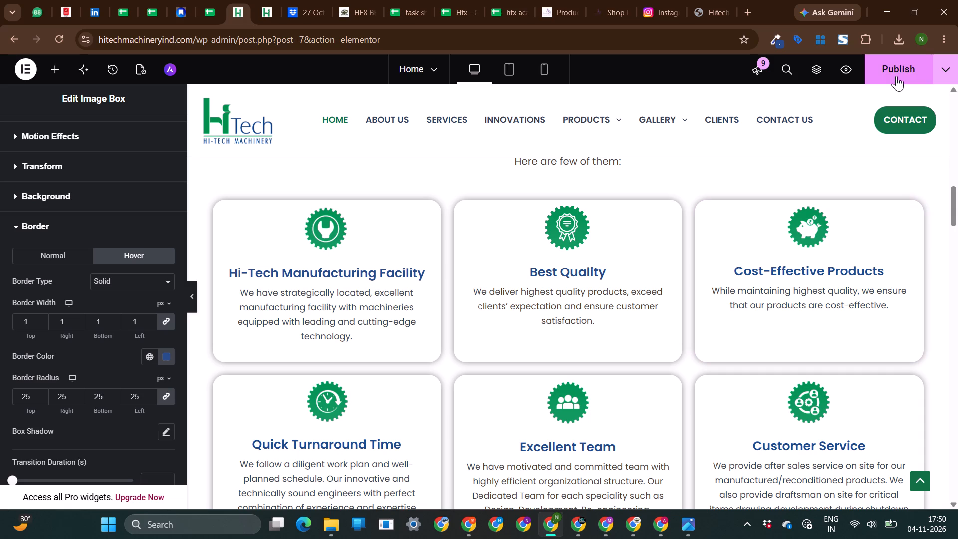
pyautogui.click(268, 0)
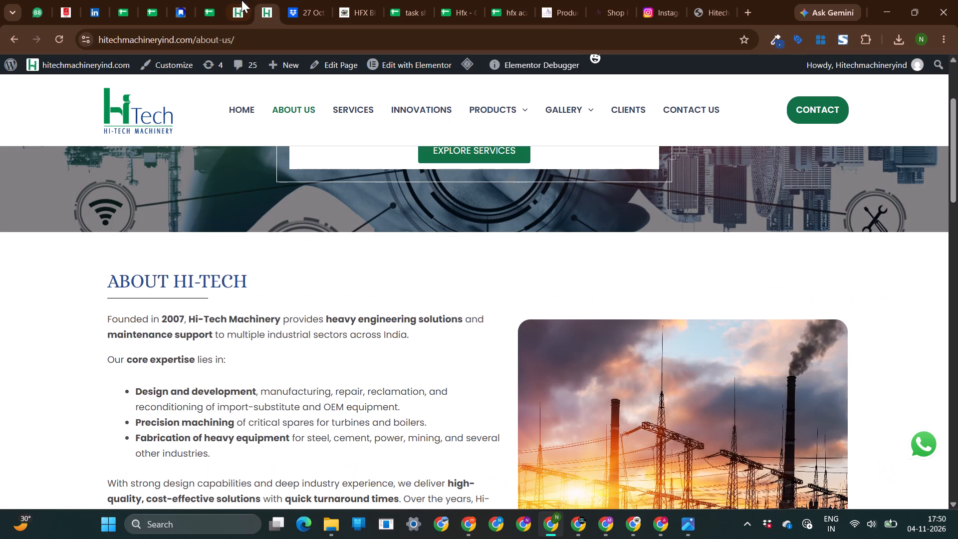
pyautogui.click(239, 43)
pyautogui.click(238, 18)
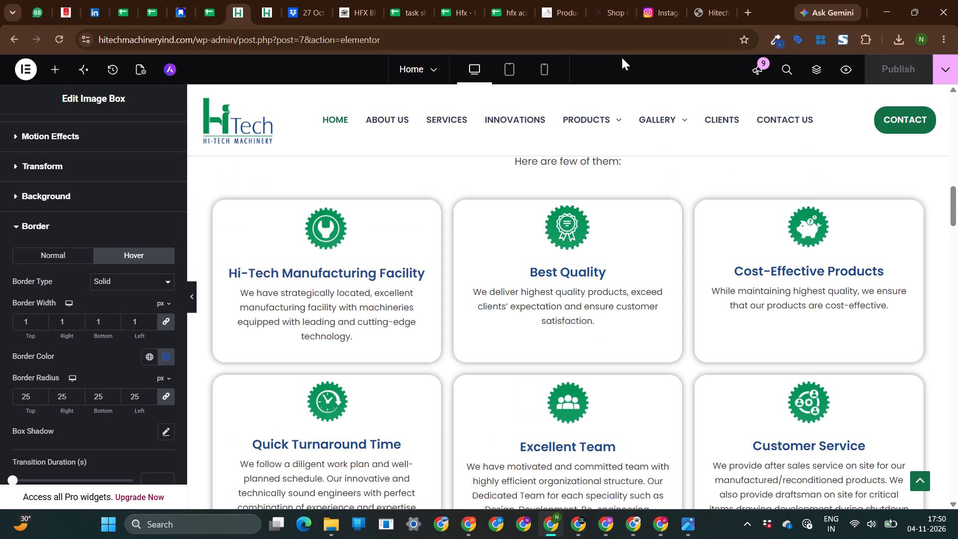
# Open a preview of the home page and check how it looks.
pyautogui.click(851, 72)
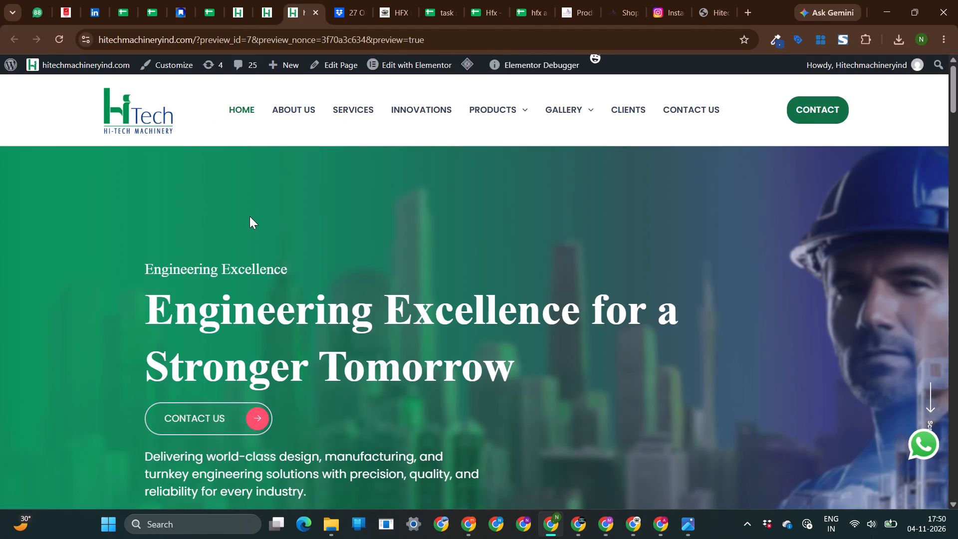
pyautogui.scroll(-2, 372, 278)
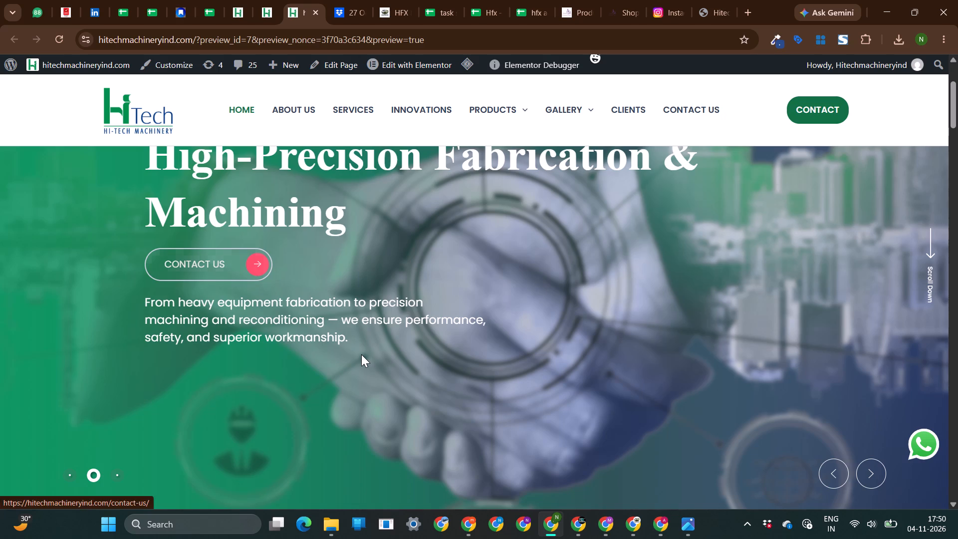
pyautogui.scroll(-3, 161, 406)
pyautogui.scroll(4, 161, 406)
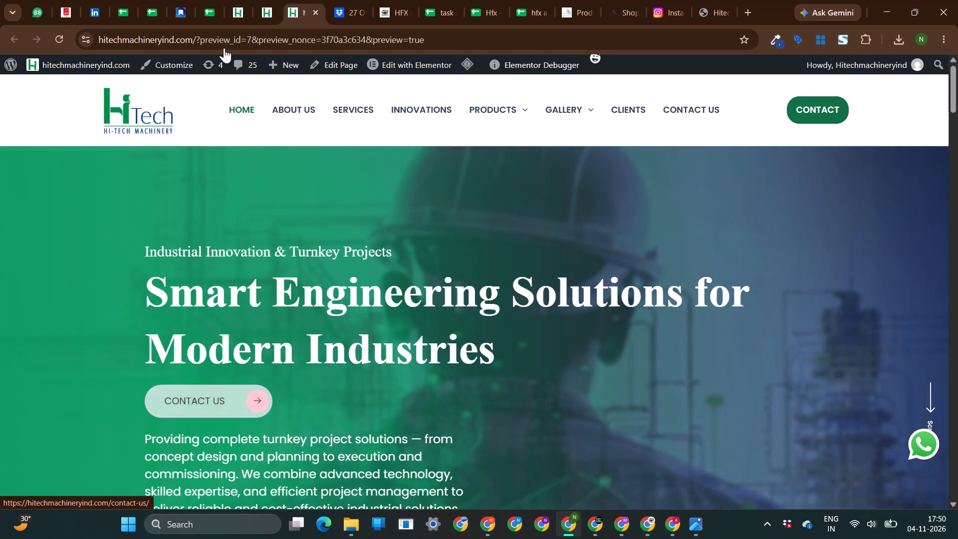
# Check the Why Choose Hi Tech feature boxes and the sections below them in the home page preview.
pyautogui.scroll(-2, 398, 391)
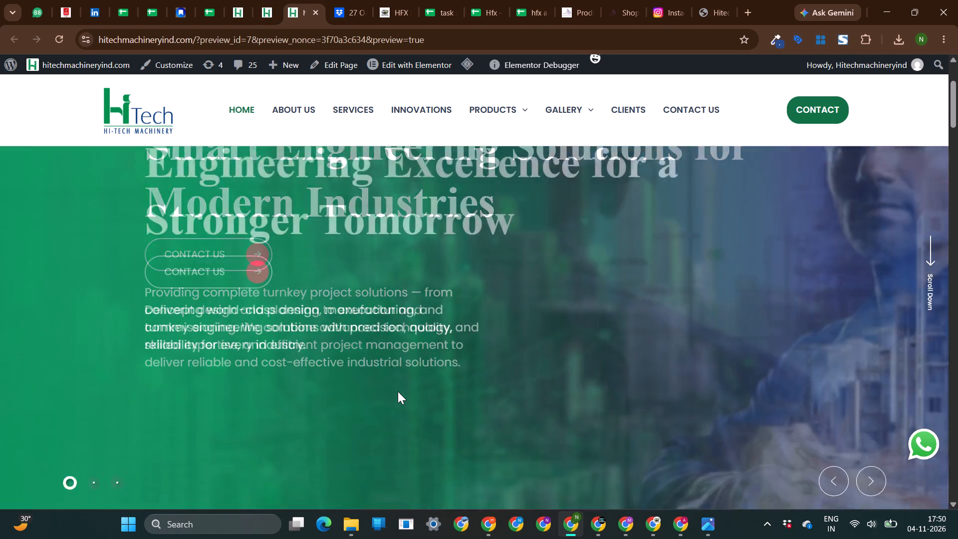
pyautogui.scroll(-7, 398, 391)
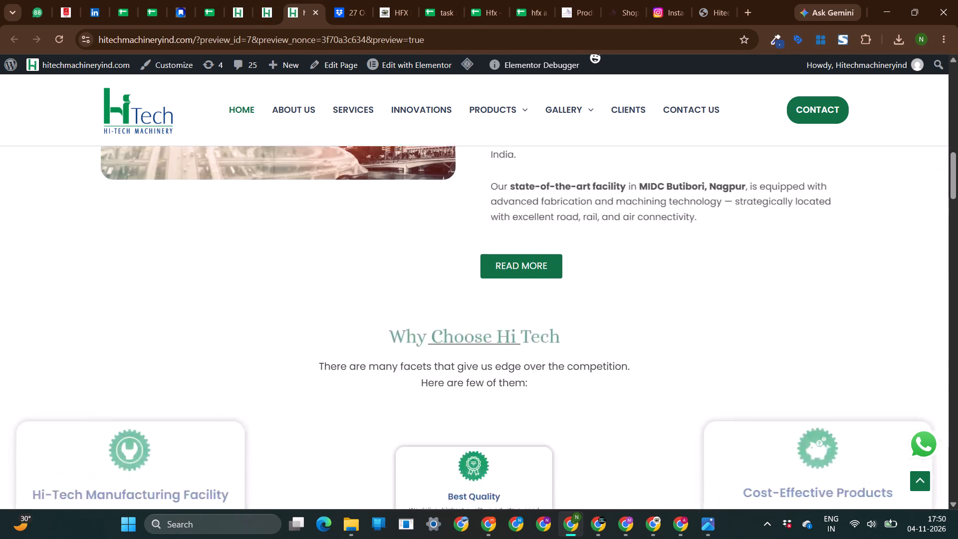
pyautogui.scroll(-3, 398, 391)
# Select the Our Services timeline in the Elementor home page editor and examine its style and content settings.
pyautogui.click(271, 1)
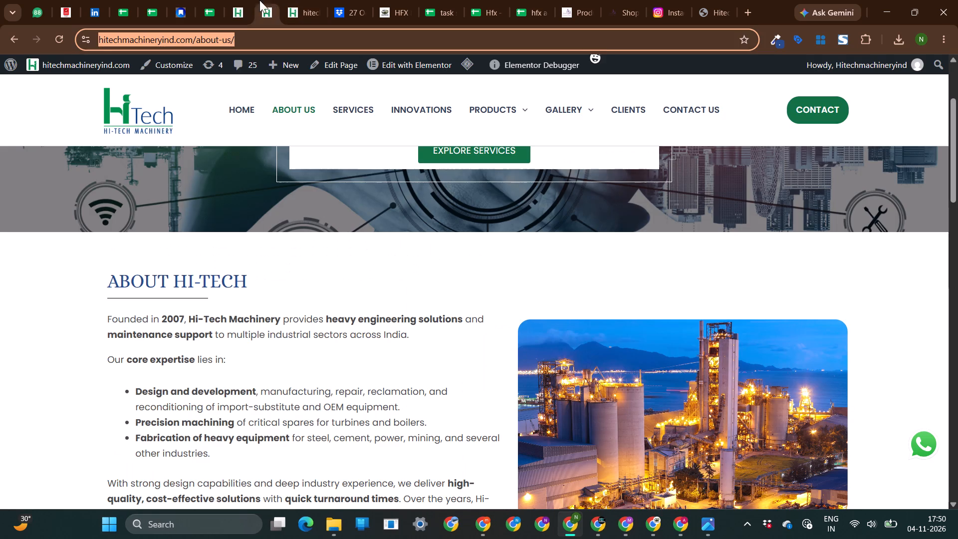
pyautogui.click(238, 0)
pyautogui.scroll(-5, 503, 310)
pyautogui.click(524, 214)
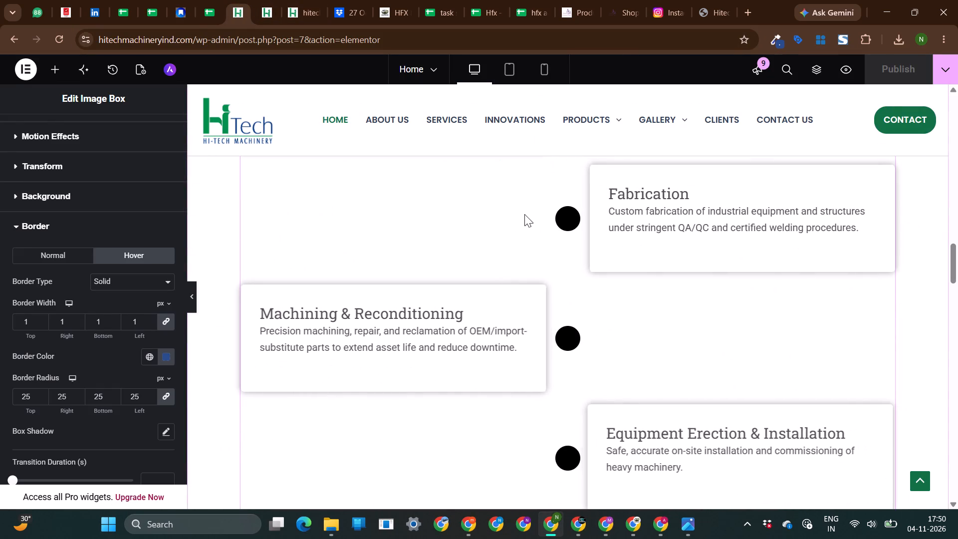
pyautogui.click(49, 138)
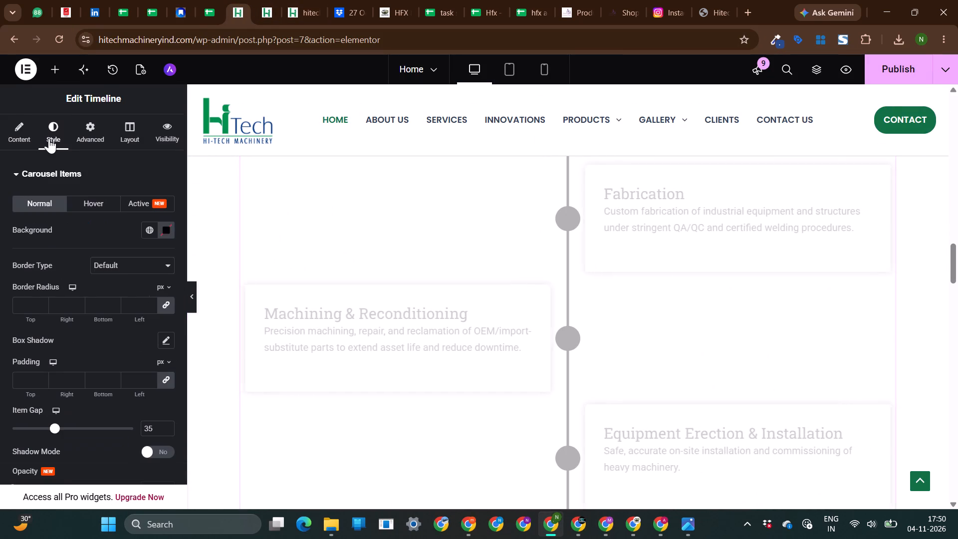
pyautogui.scroll(-3, 111, 268)
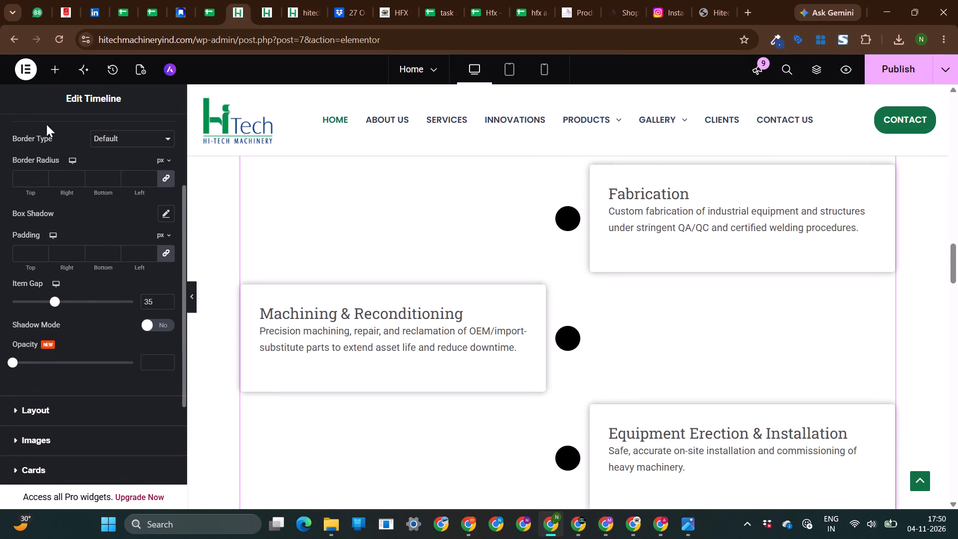
pyautogui.scroll(3, 33, 200)
pyautogui.click(25, 129)
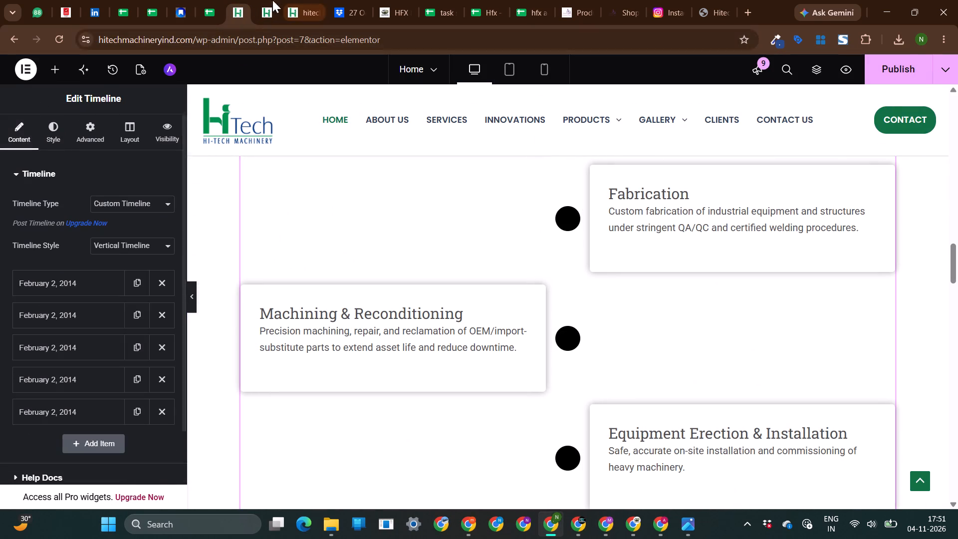
# Review the services timeline and the feature boxes in the home page preview.
pyautogui.click(266, 0)
pyautogui.scroll(-3, 522, 241)
pyautogui.click(296, 0)
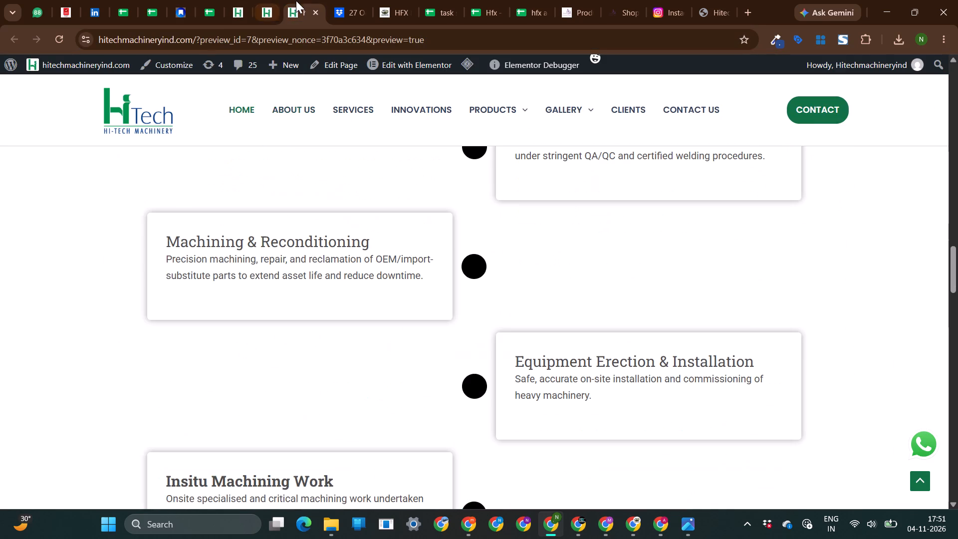
pyautogui.scroll(-4, 466, 323)
pyautogui.scroll(6, 466, 323)
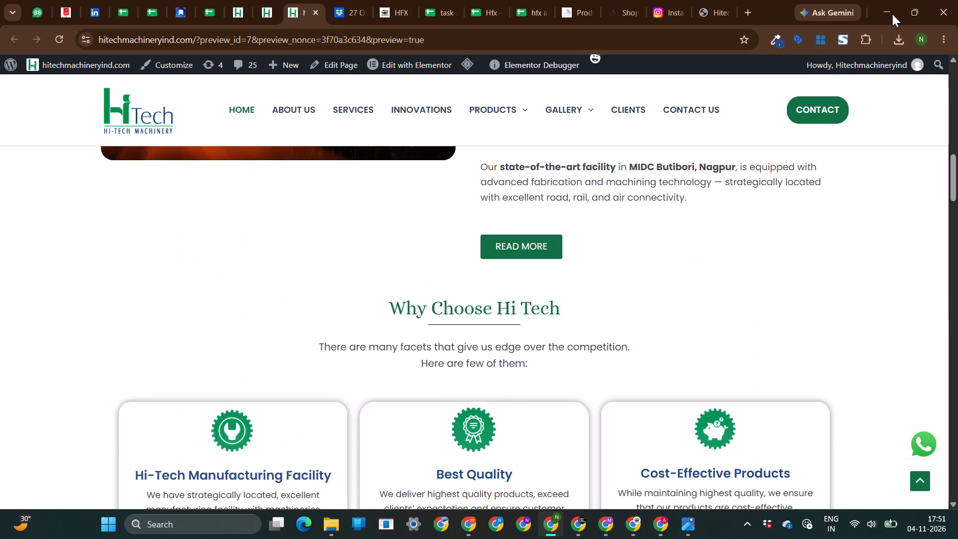
pyautogui.click(855, 40)
pyautogui.click(906, 167)
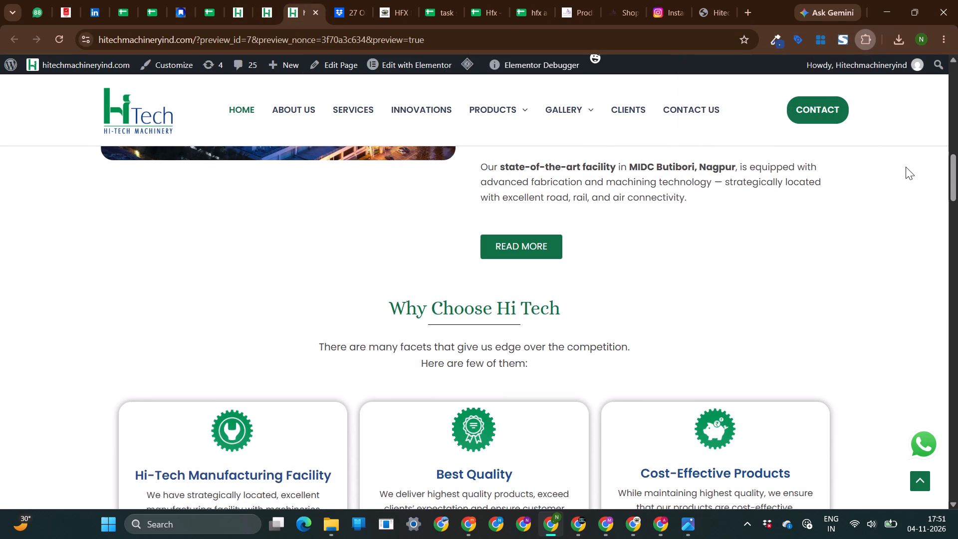
# Capture a screenshot of the entire Our Services timeline section in the home page preview, including the Explore Services button.
pyautogui.hotkey('ctrl', '-')
pyautogui.hotkey('ctrl', '-')
pyautogui.hotkey('ctrl', '-')
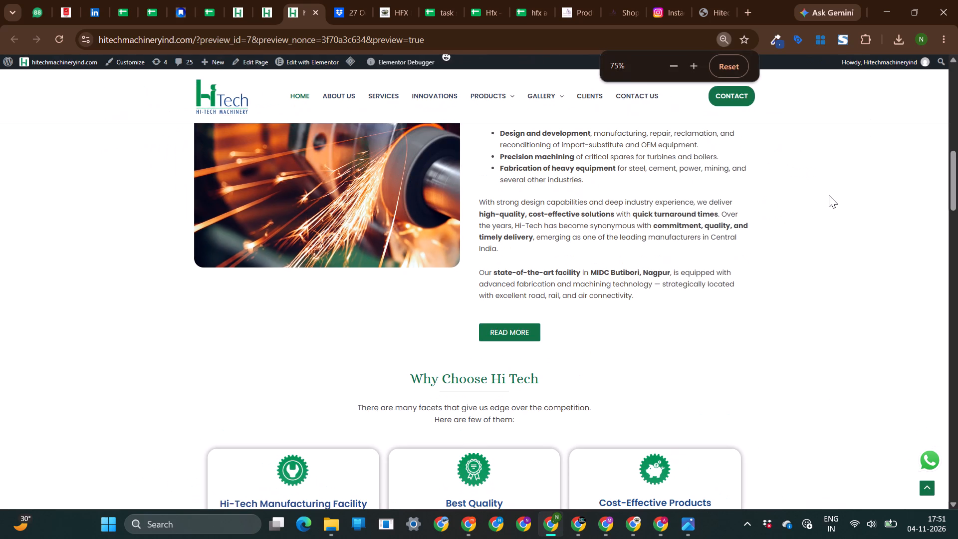
pyautogui.scroll(-4, 655, 293)
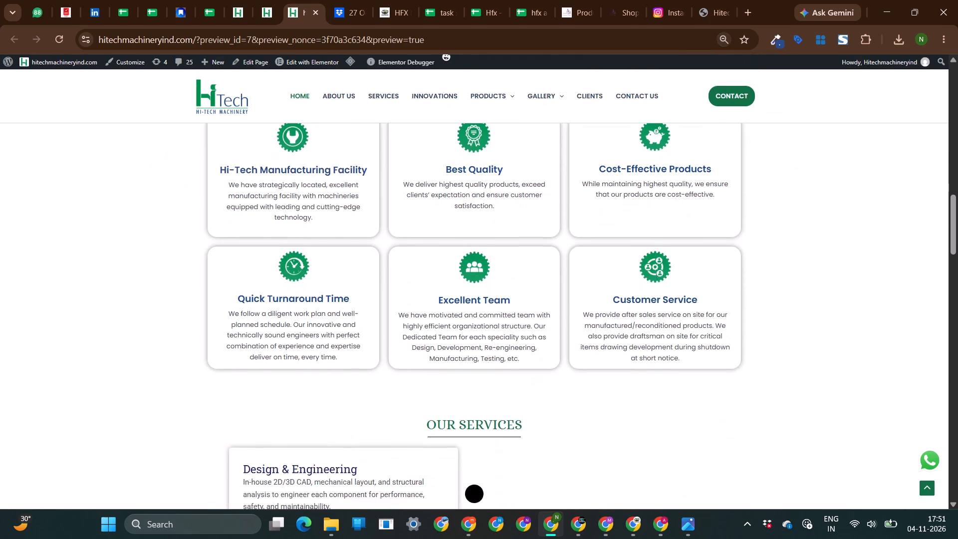
pyautogui.scroll(-6, 655, 293)
pyautogui.hotkey('ctrl', '-')
pyautogui.hotkey('ctrl', '-')
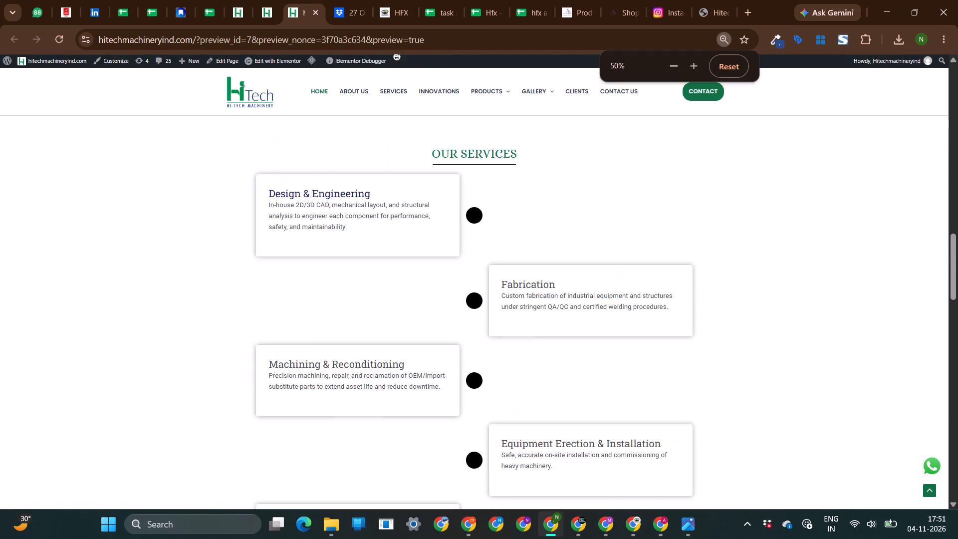
pyautogui.scroll(-1, 749, 267)
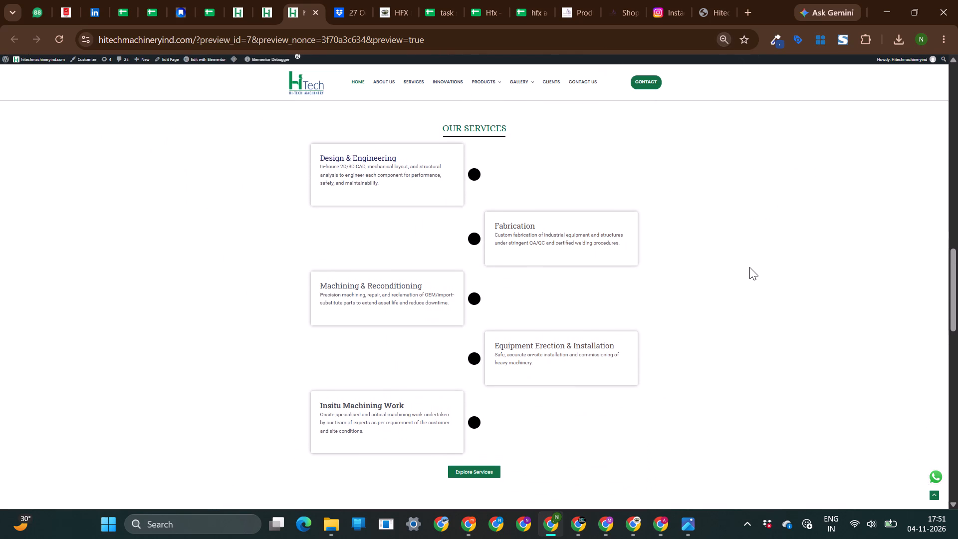
pyautogui.scroll(-1, 749, 267)
pyautogui.press('Print')
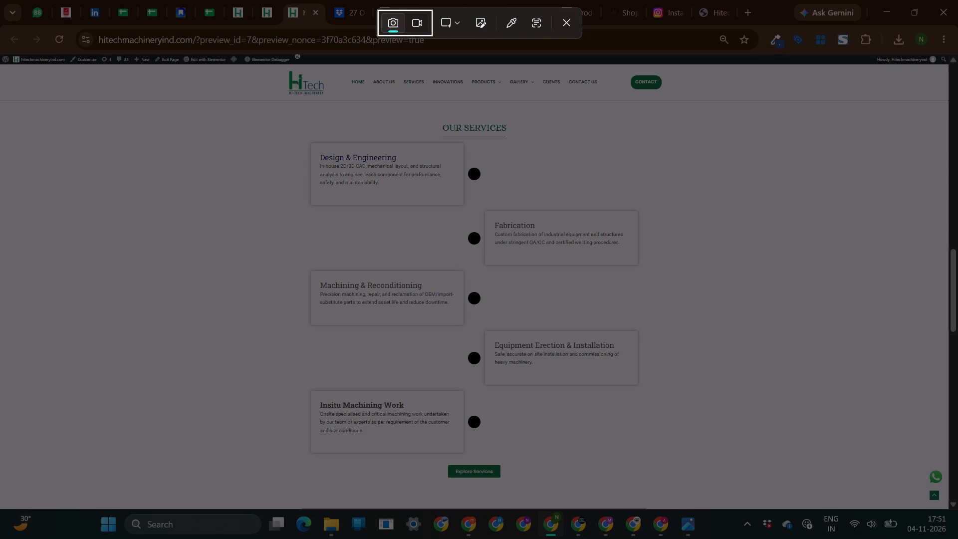
pyautogui.moveTo(286, 104); pyautogui.dragTo(684, 498)
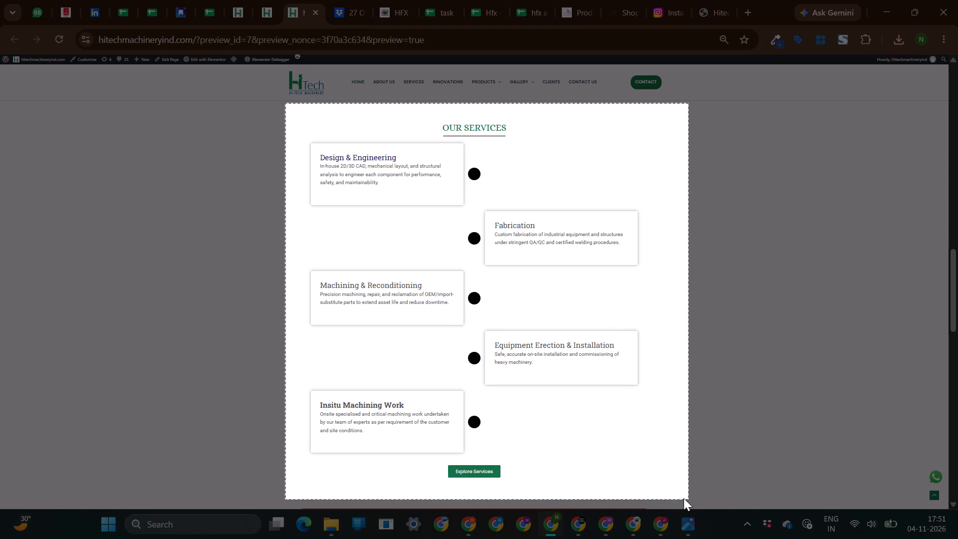
pyautogui.moveTo(684, 498); pyautogui.dragTo(653, 492)
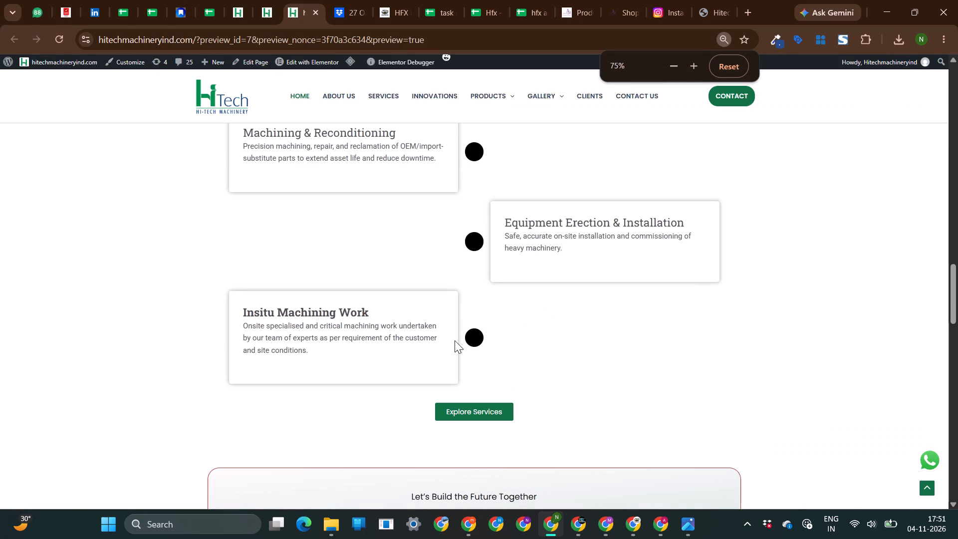
pyautogui.hotkey('ctrl', '=')
pyautogui.hotkey('ctrl', '=')
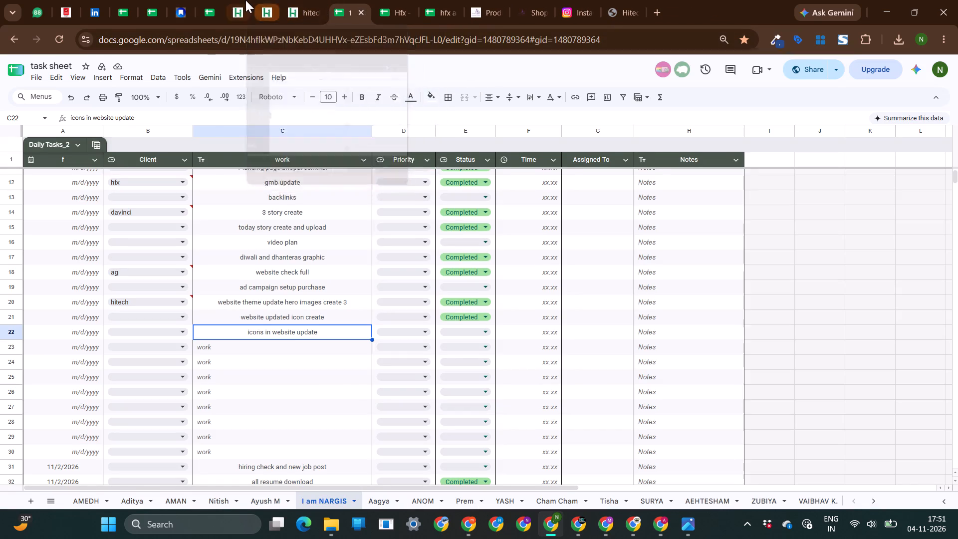
pyautogui.click(353, 0)
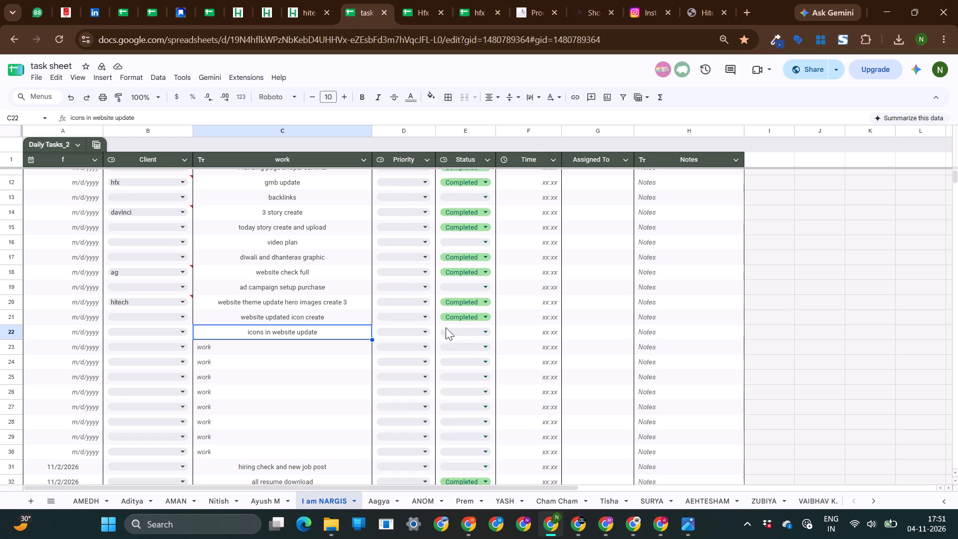
pyautogui.click(450, 332)
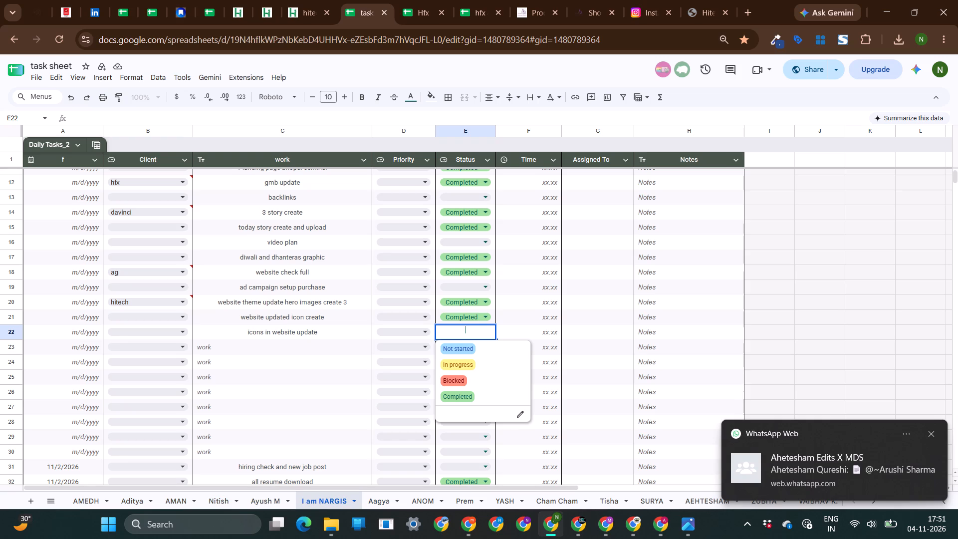
pyautogui.scroll(1, 372, 270)
pyautogui.click(463, 391)
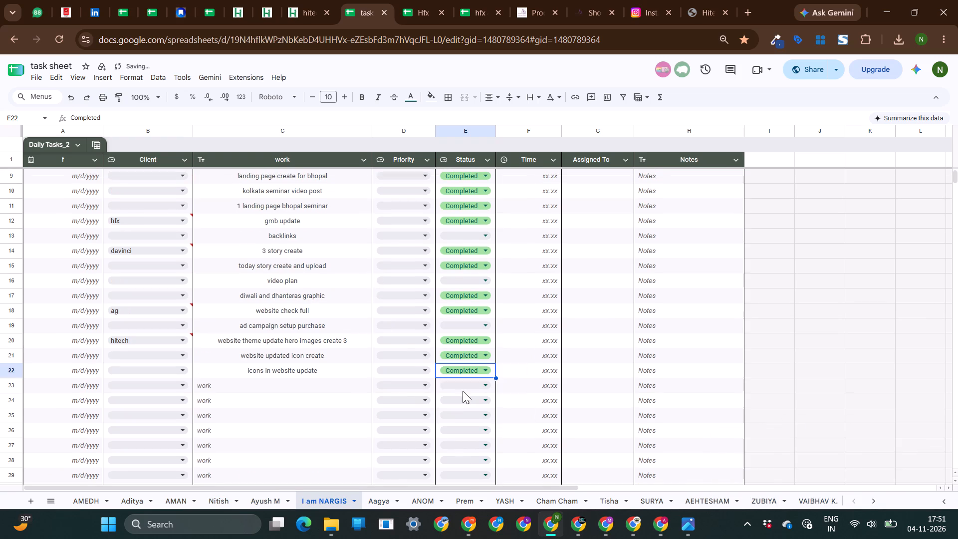
# Open the live Hi-Tech home page from the About Us page and look over its content.
pyautogui.click(303, 0)
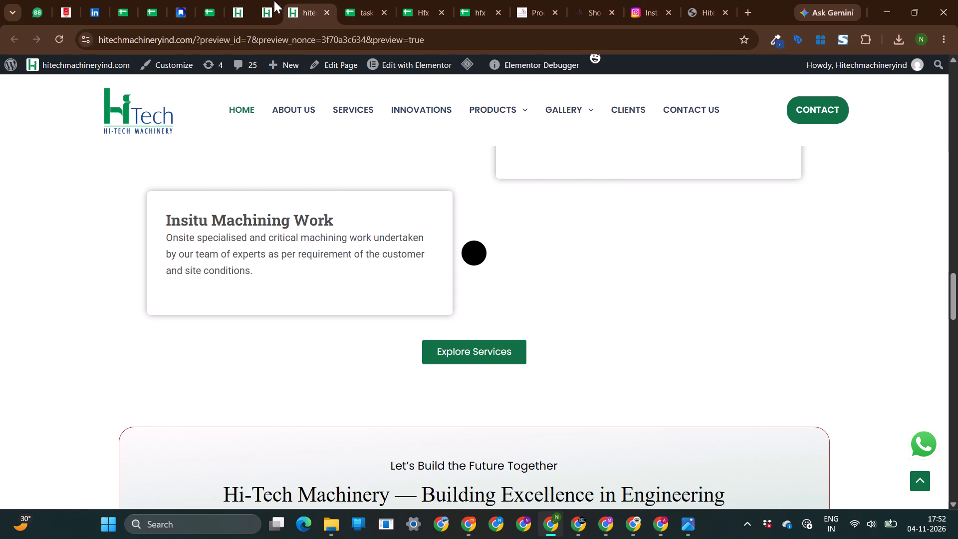
pyautogui.click(270, 0)
pyautogui.scroll(9, 297, 231)
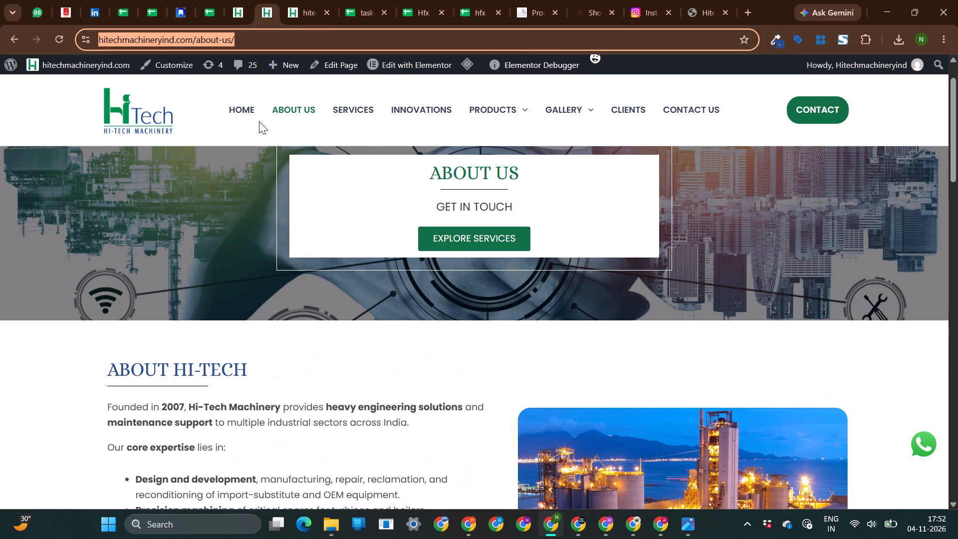
pyautogui.click(247, 113)
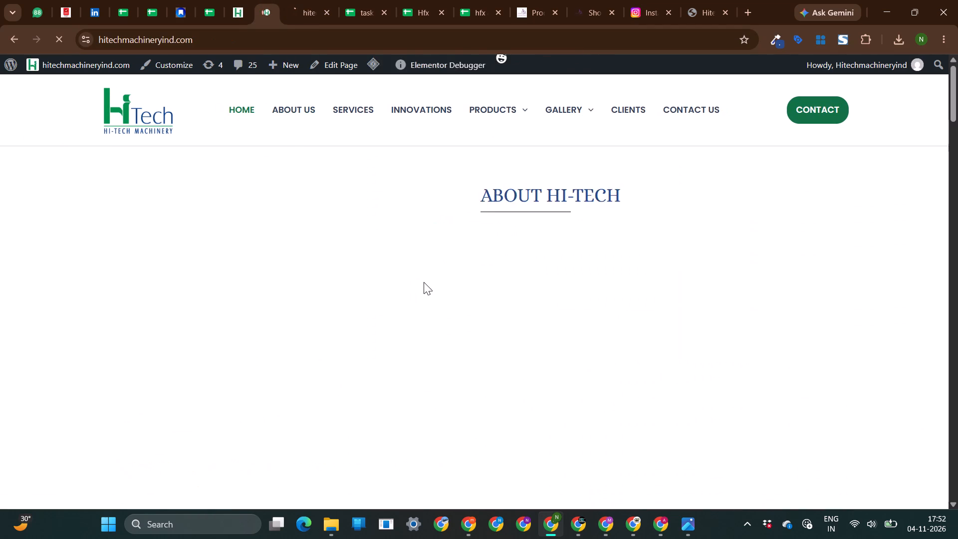
pyautogui.scroll(-2, 424, 282)
# Return to the Elementor home page editor and open the style settings of the Prime Slider hero banner.
pyautogui.click(248, 0)
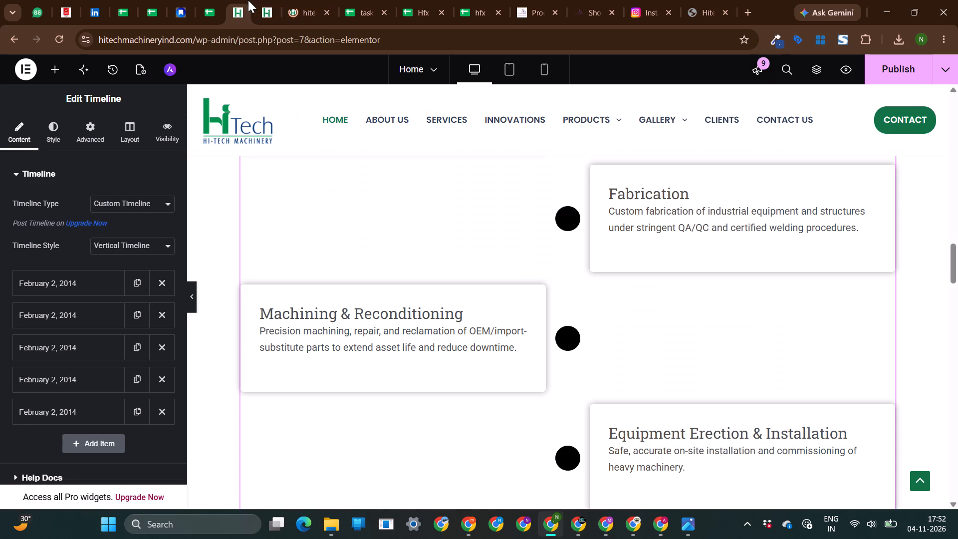
pyautogui.scroll(12, 476, 265)
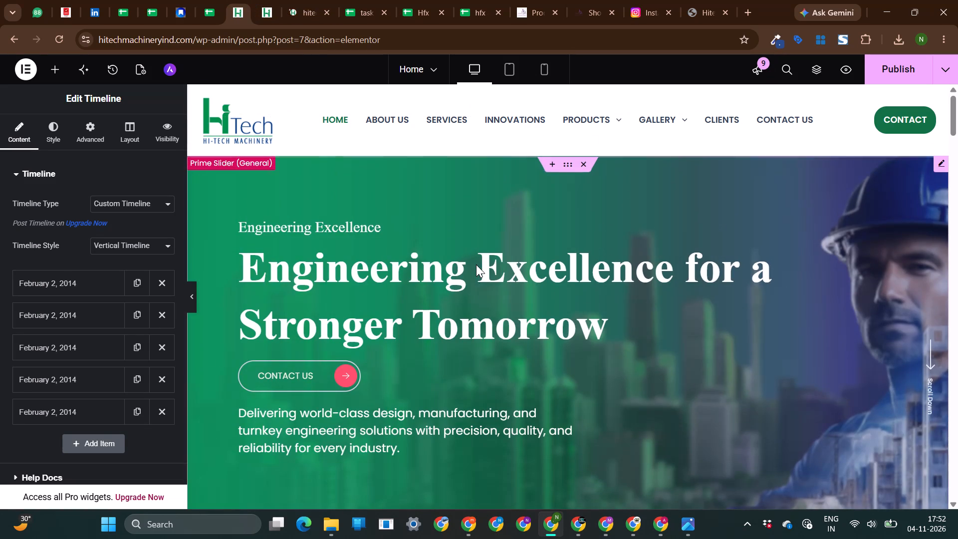
pyautogui.scroll(1, 476, 265)
pyautogui.click(313, 374)
pyautogui.click(323, 263)
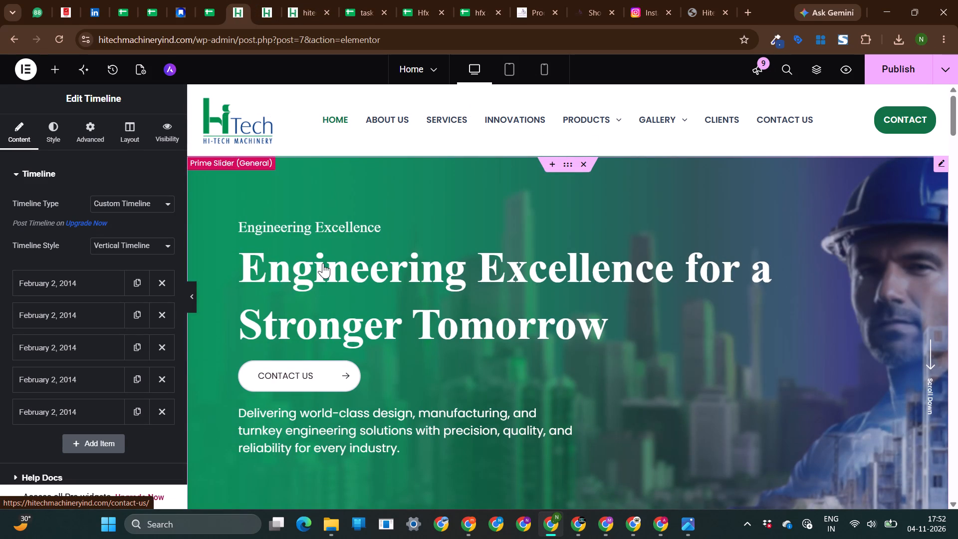
pyautogui.click(52, 123)
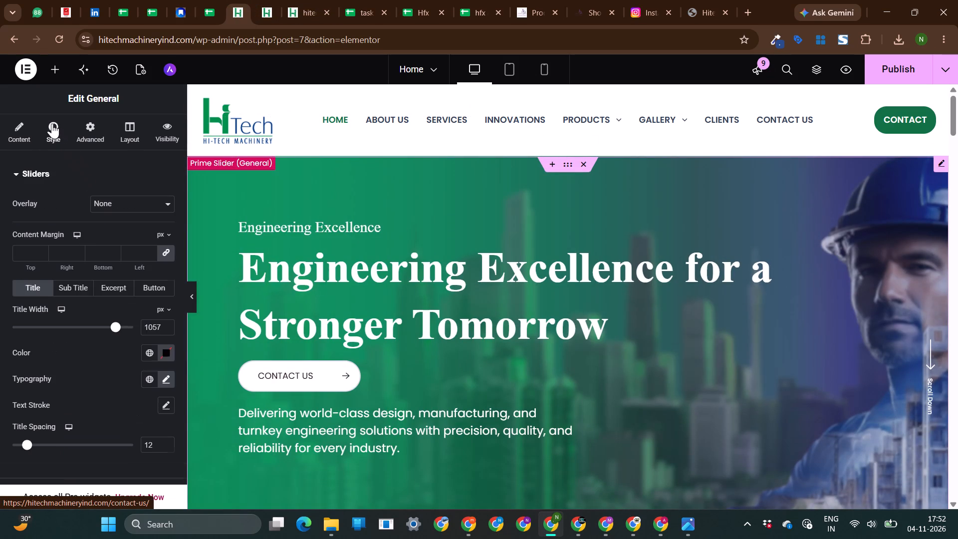
pyautogui.click(364, 325)
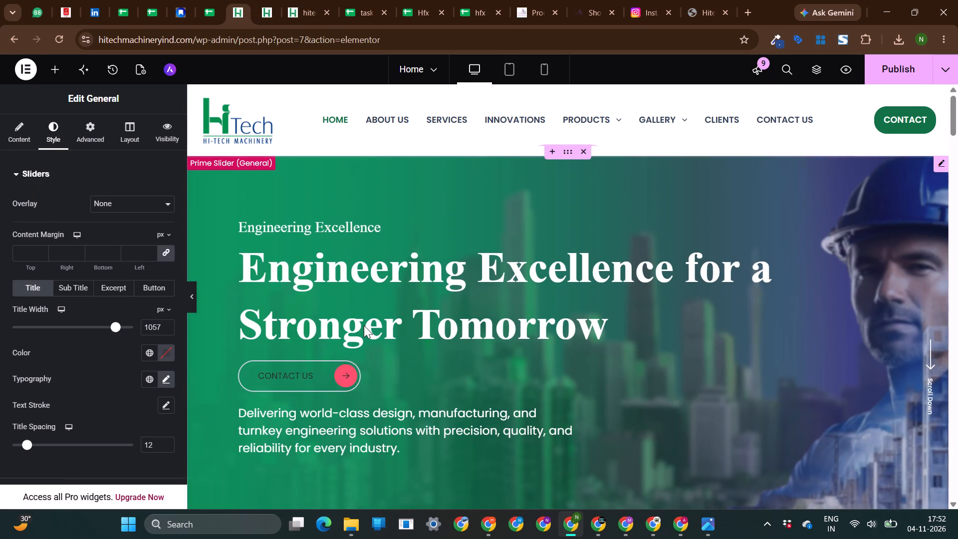
# Open the hero slider's button style settings and examine the normal-state colour, background, border, spacing and icon options.
pyautogui.scroll(-1, 8, 343)
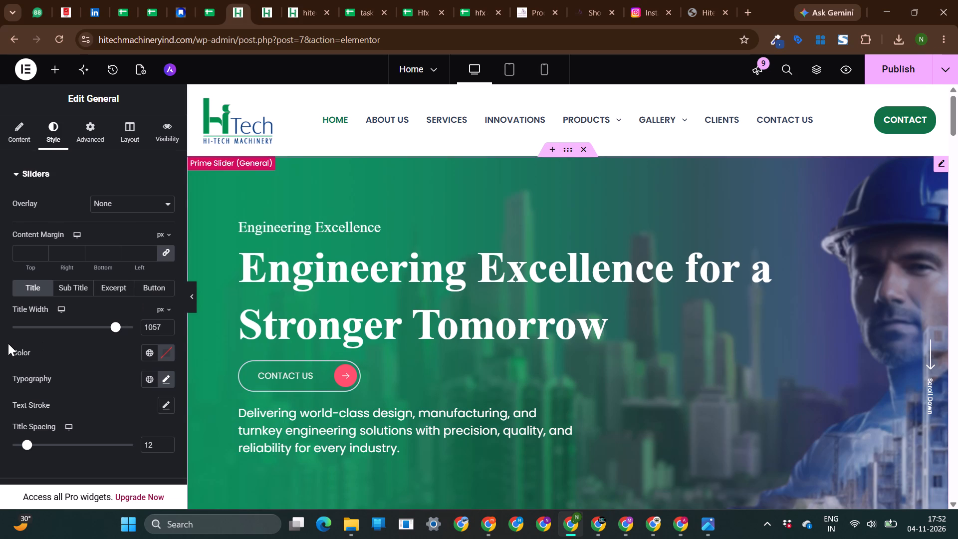
pyautogui.scroll(-1, 8, 343)
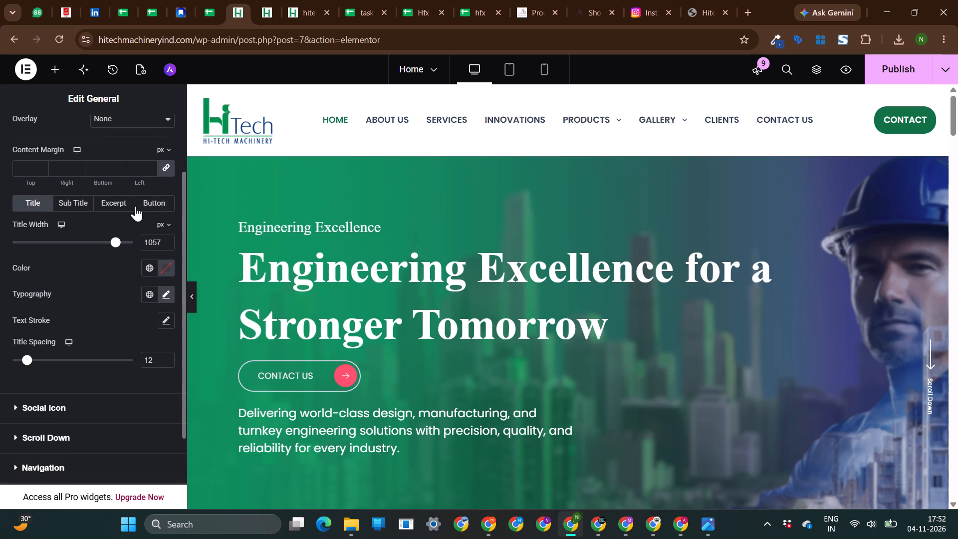
pyautogui.click(155, 204)
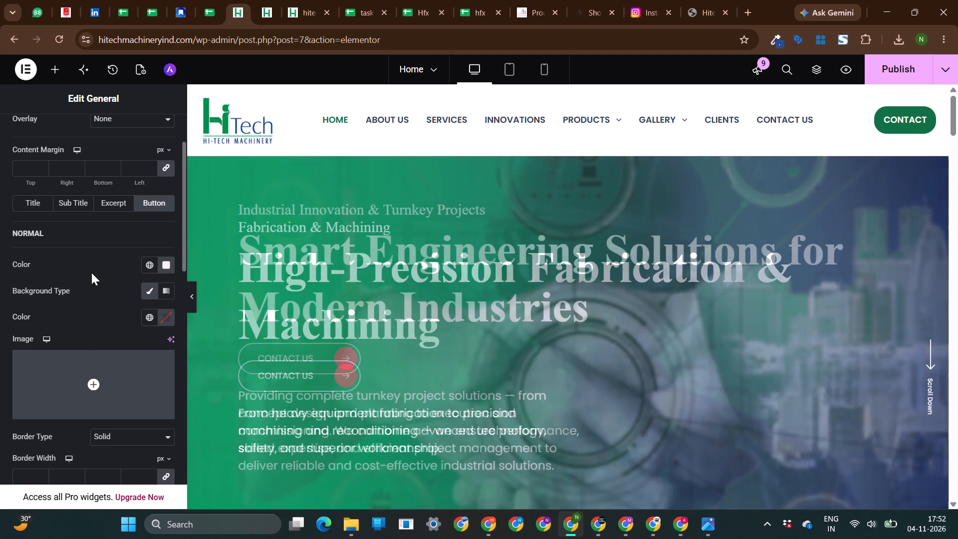
pyautogui.scroll(-1, 129, 330)
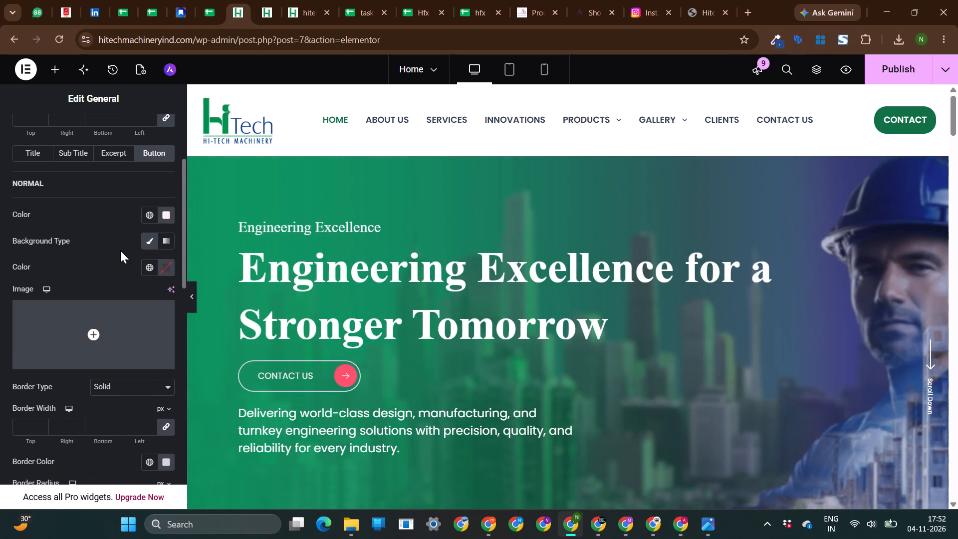
pyautogui.scroll(-2, 119, 251)
pyautogui.scroll(-1, 119, 374)
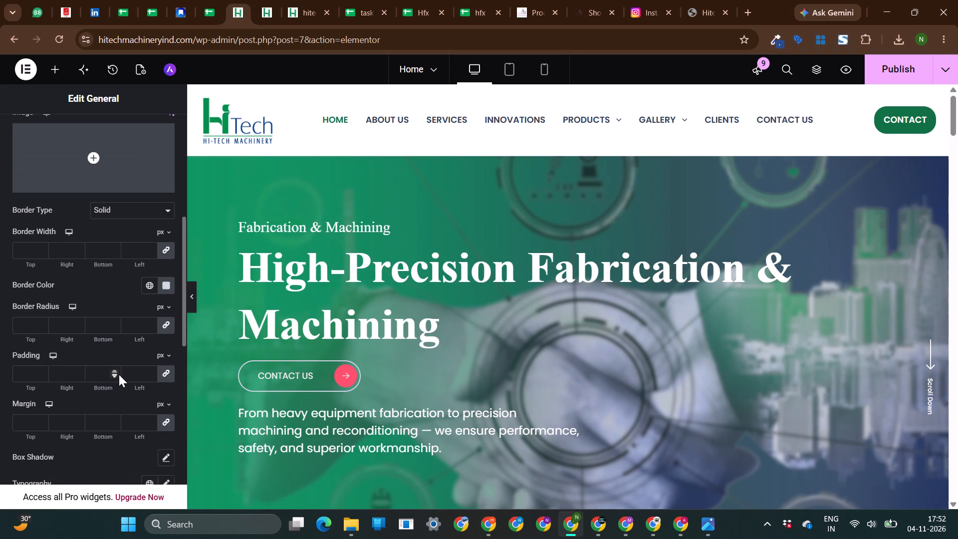
pyautogui.scroll(-1, 119, 374)
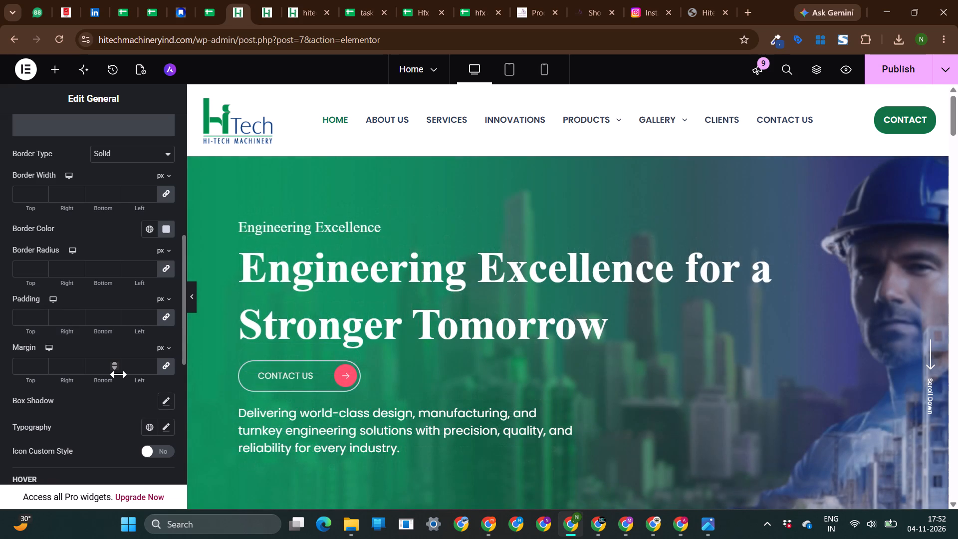
pyautogui.scroll(3, 127, 302)
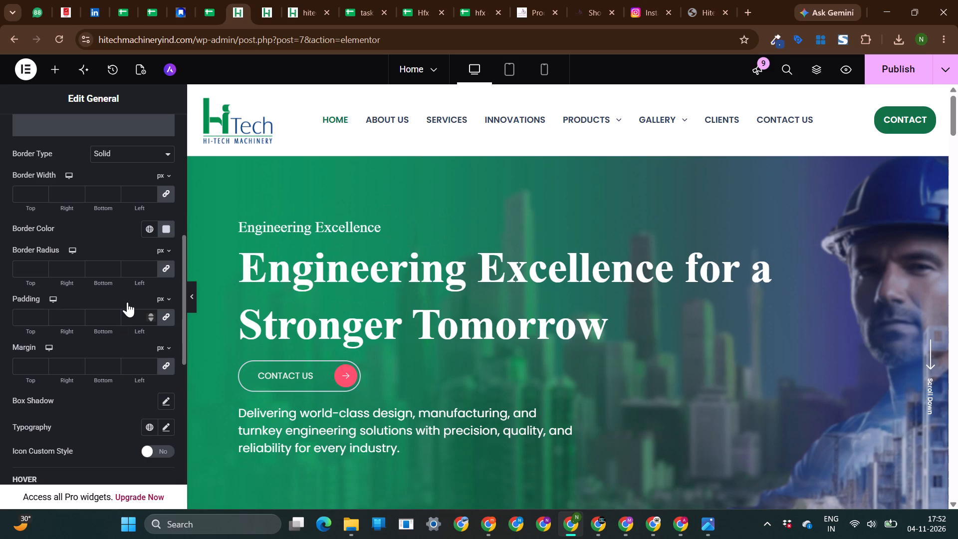
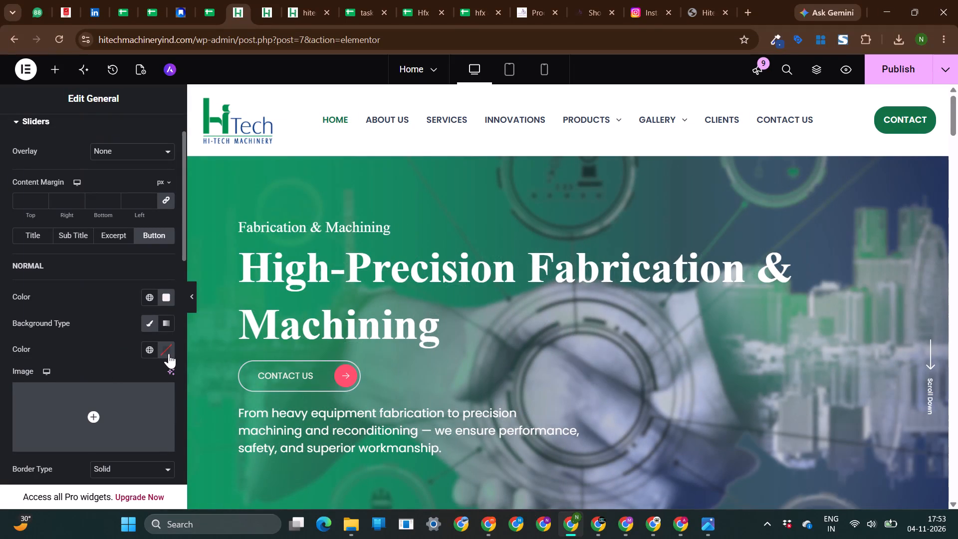
# Publish the home page with the current button style settings of the hero slider.
pyautogui.click(90, 345)
pyautogui.scroll(-1, 90, 345)
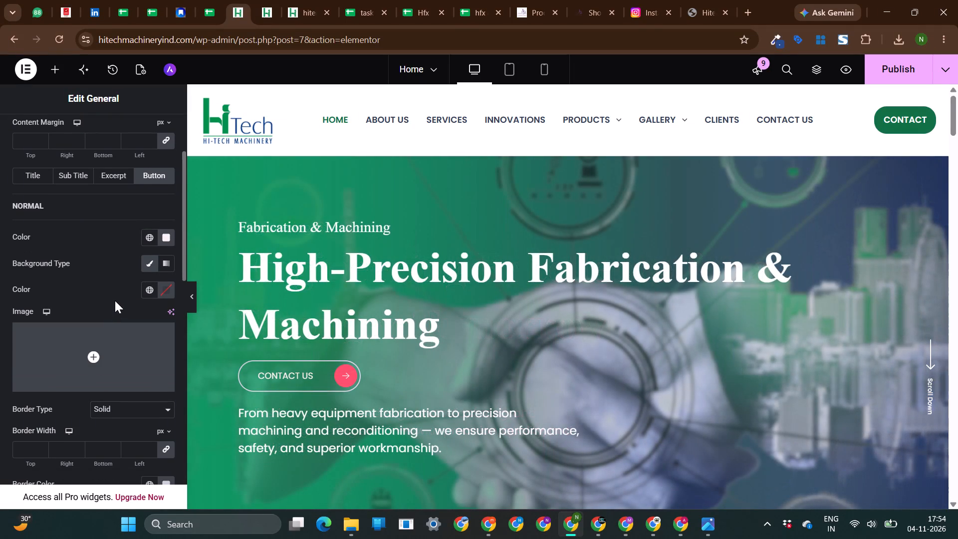
pyautogui.click(894, 70)
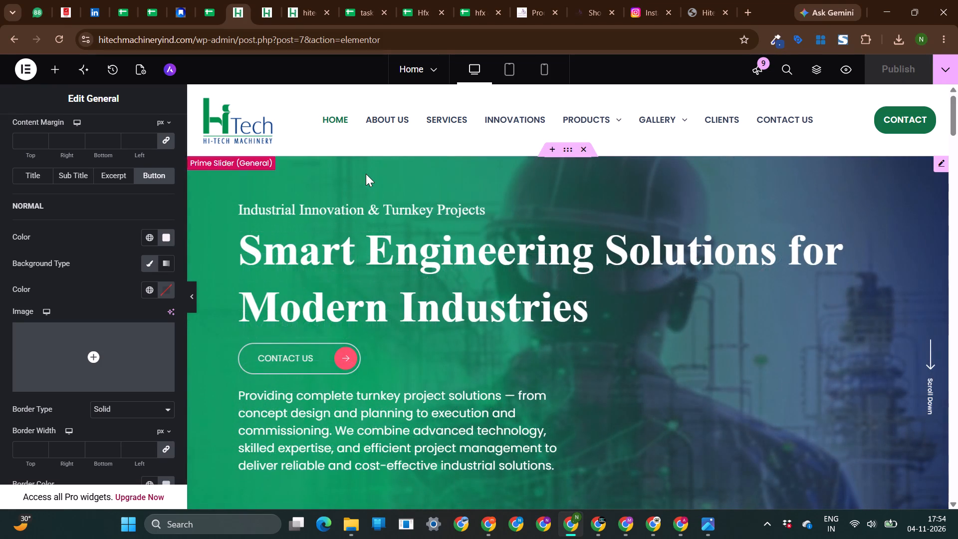
# Examine the hero slider's button background colour, slide content list and button style settings.
pyautogui.scroll(2, 132, 254)
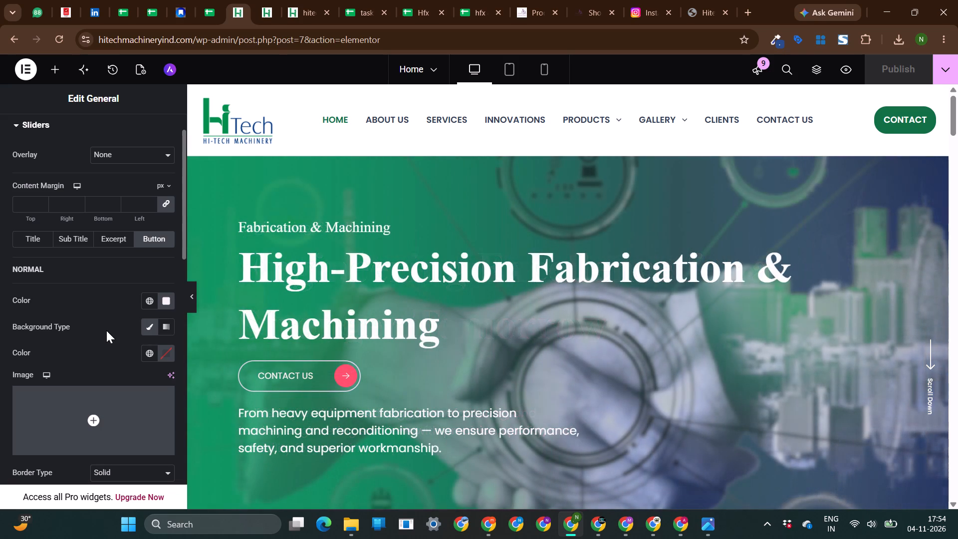
pyautogui.scroll(-3, 106, 330)
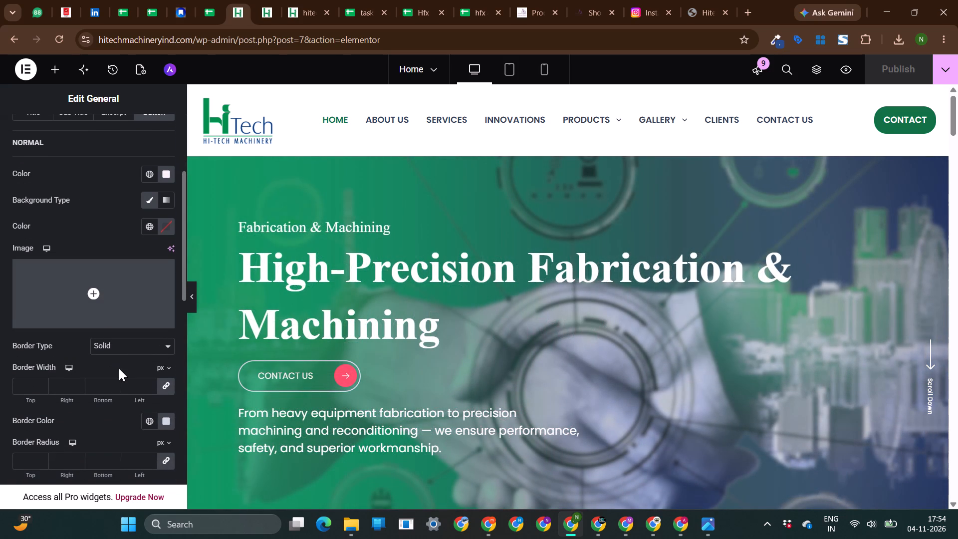
pyautogui.click(168, 228)
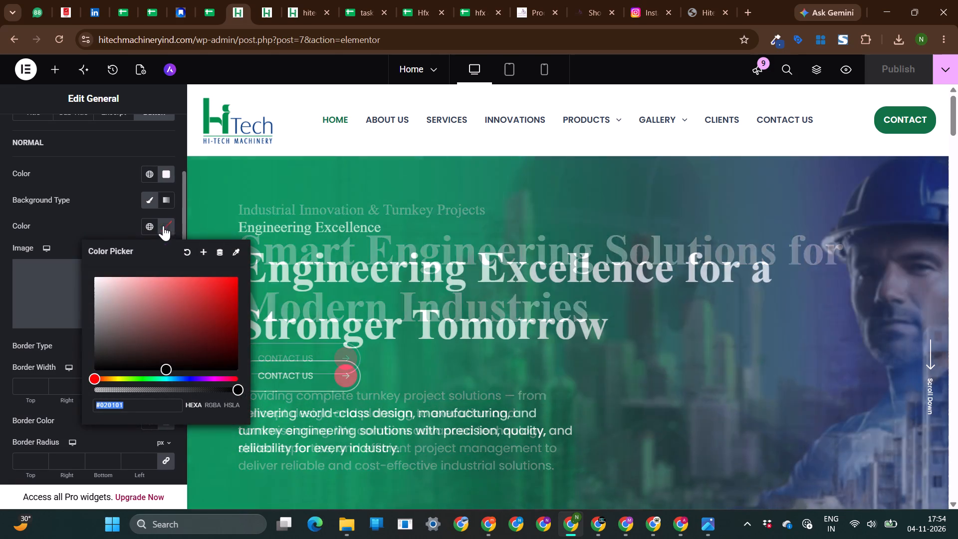
pyautogui.click(83, 211)
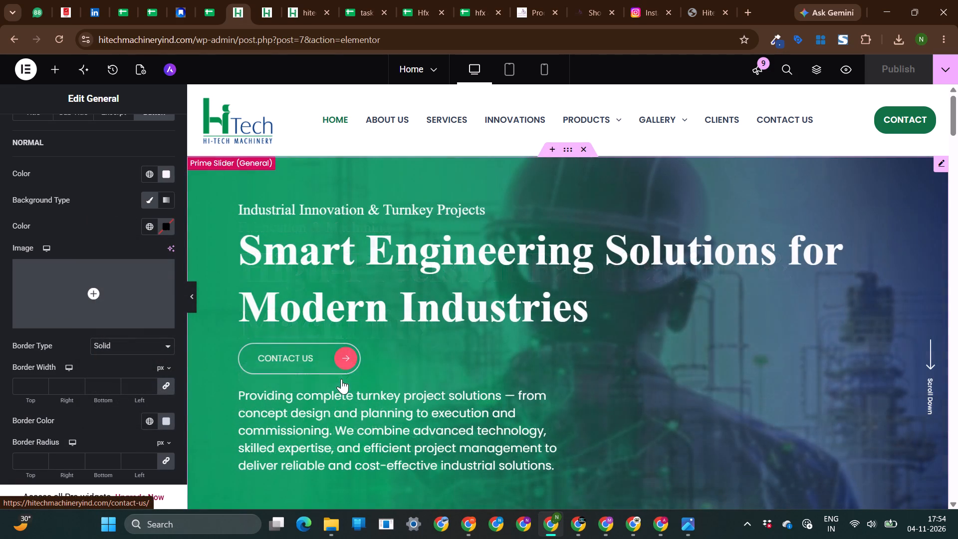
pyautogui.scroll(3, 90, 244)
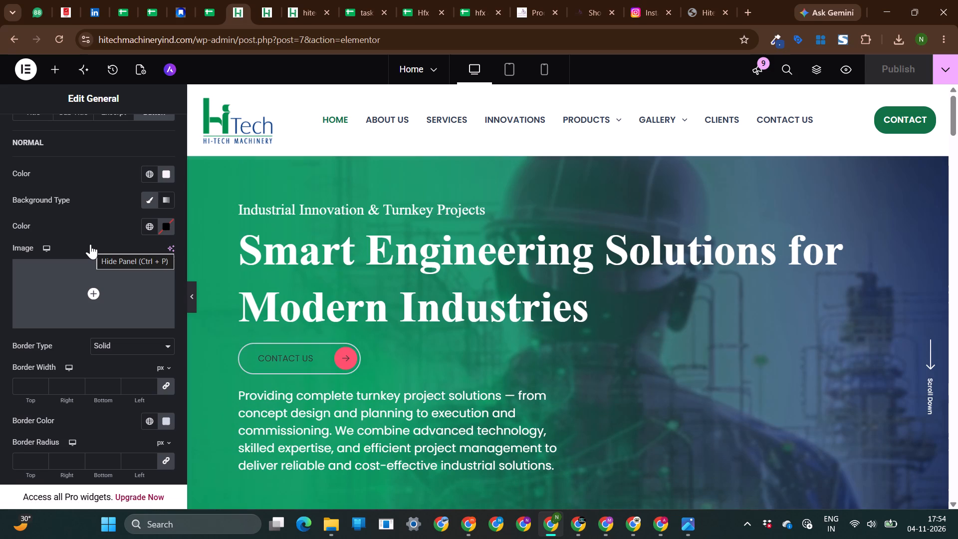
pyautogui.scroll(2, 48, 209)
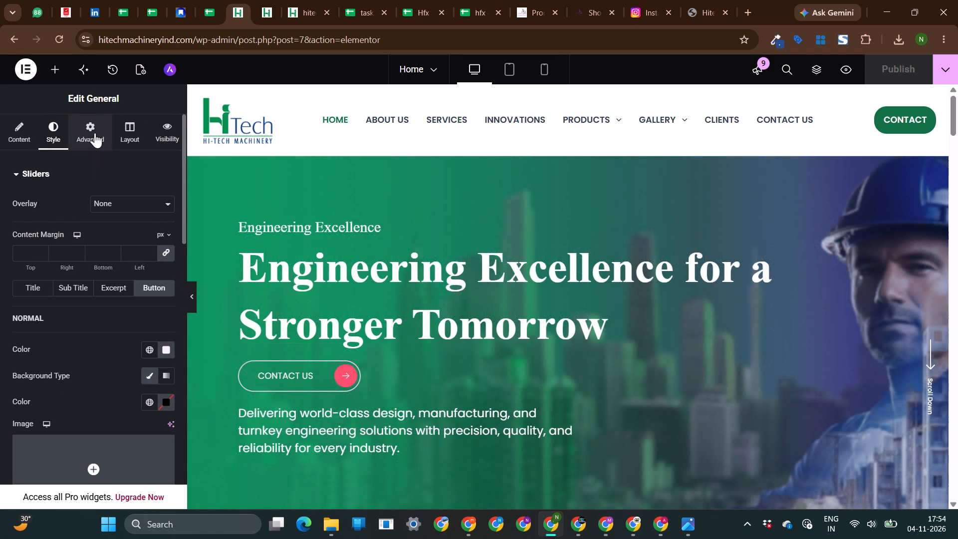
pyautogui.click(25, 140)
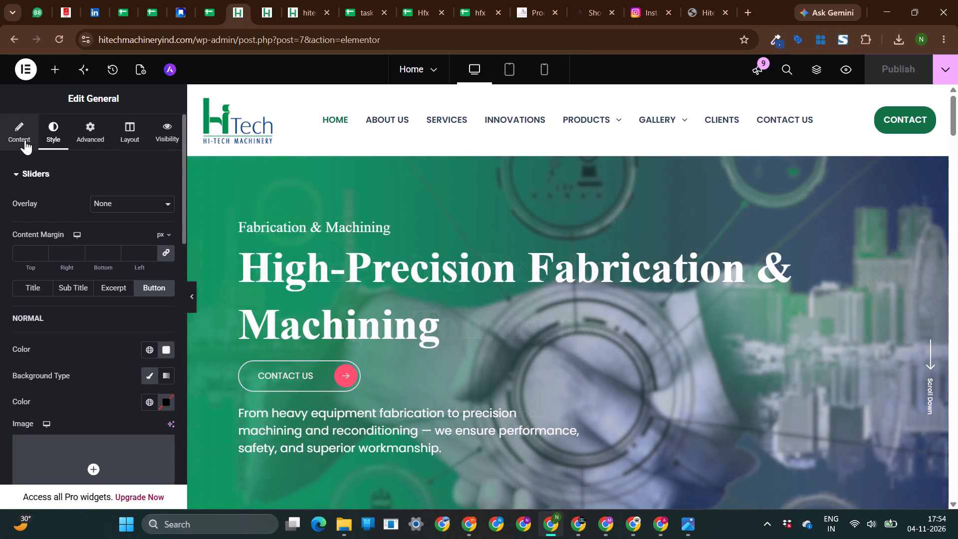
pyautogui.click(74, 123)
pyautogui.click(50, 133)
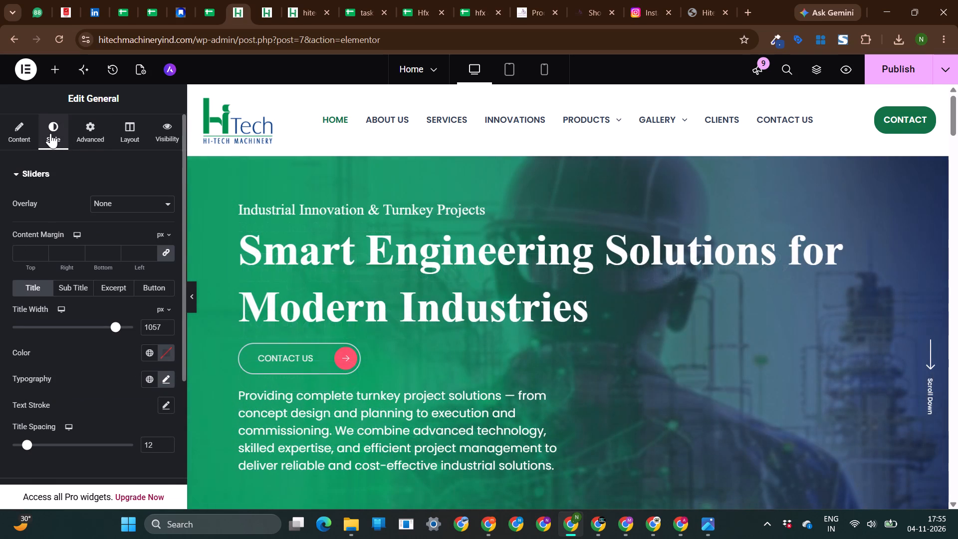
pyautogui.scroll(-1, 129, 305)
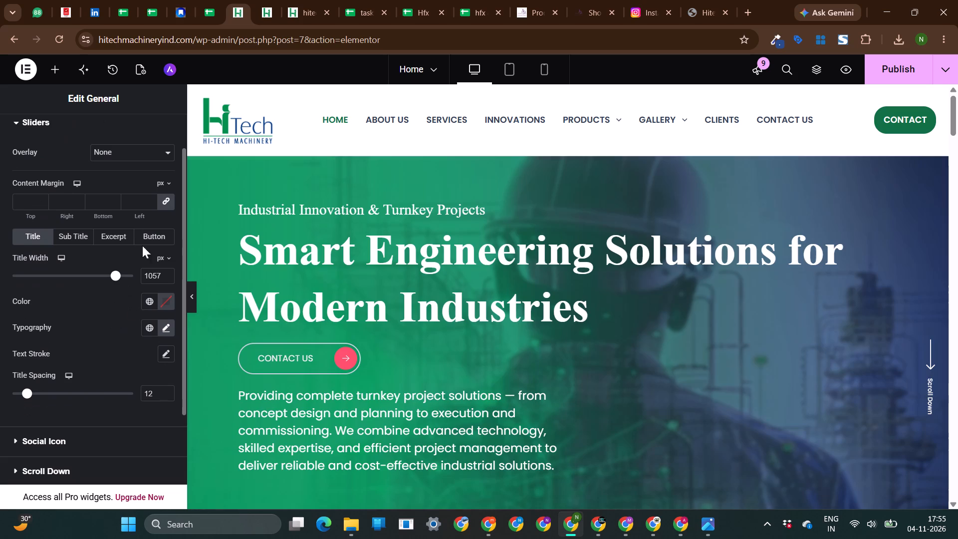
pyautogui.click(156, 237)
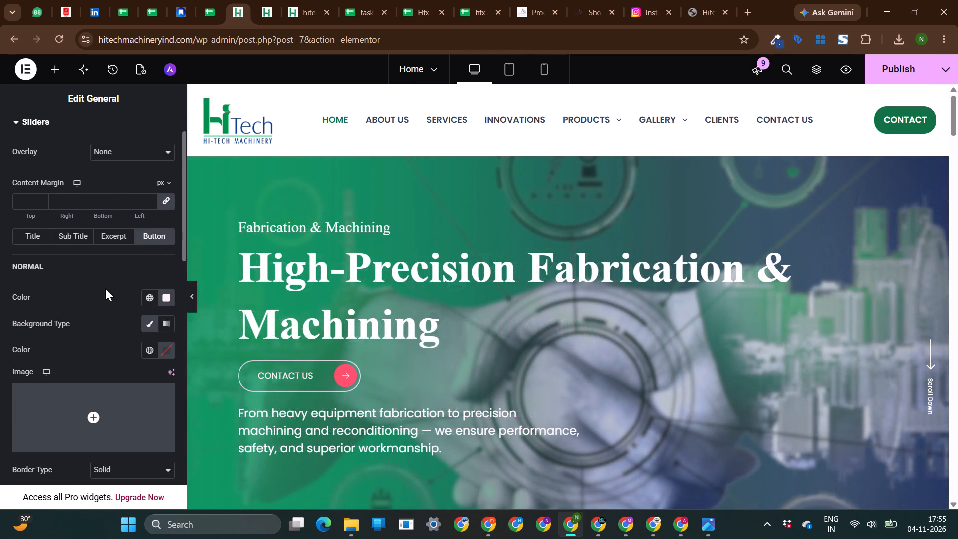
pyautogui.scroll(1, 105, 288)
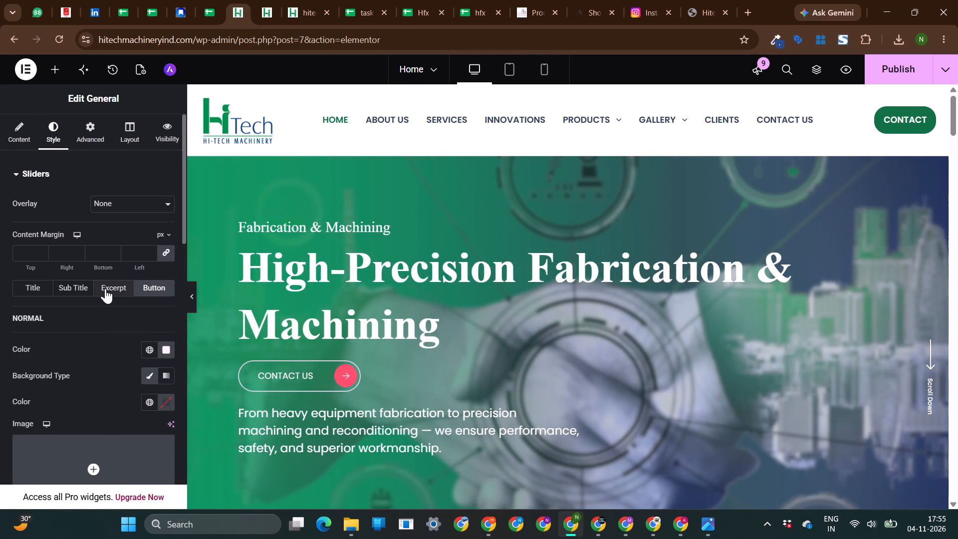
pyautogui.scroll(-2, 105, 288)
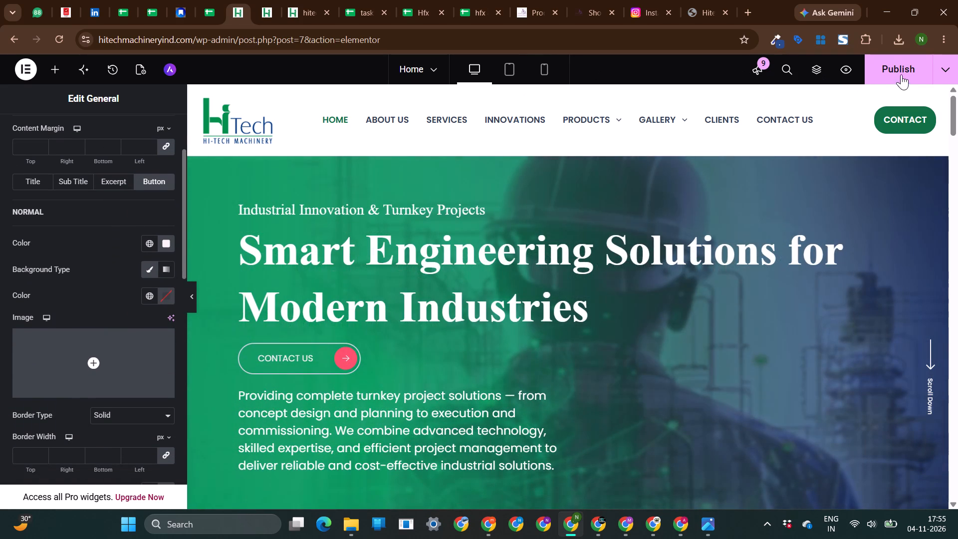
# Publish the home page again.
pyautogui.click(901, 74)
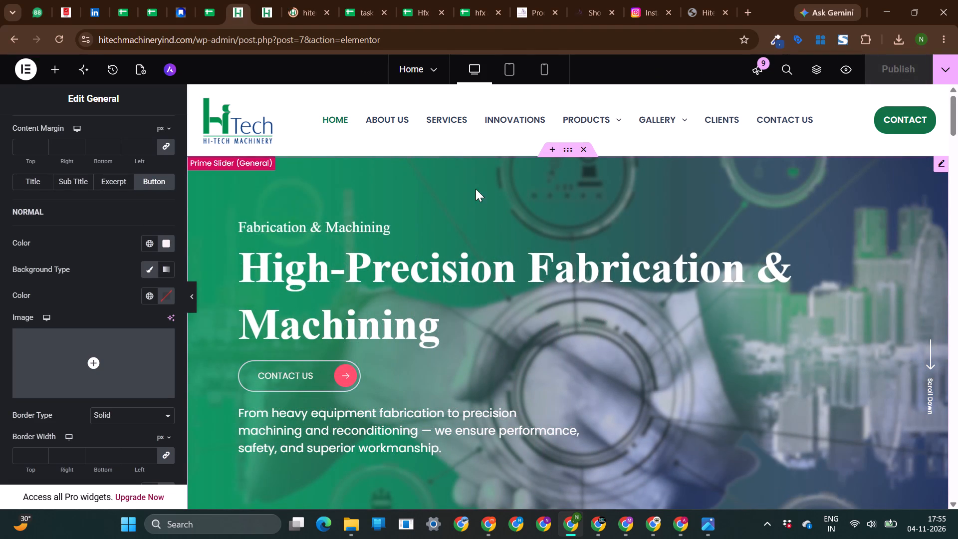
# Look over the hero banner on the home page preview and open the live home page for comparison.
pyautogui.click(306, 0)
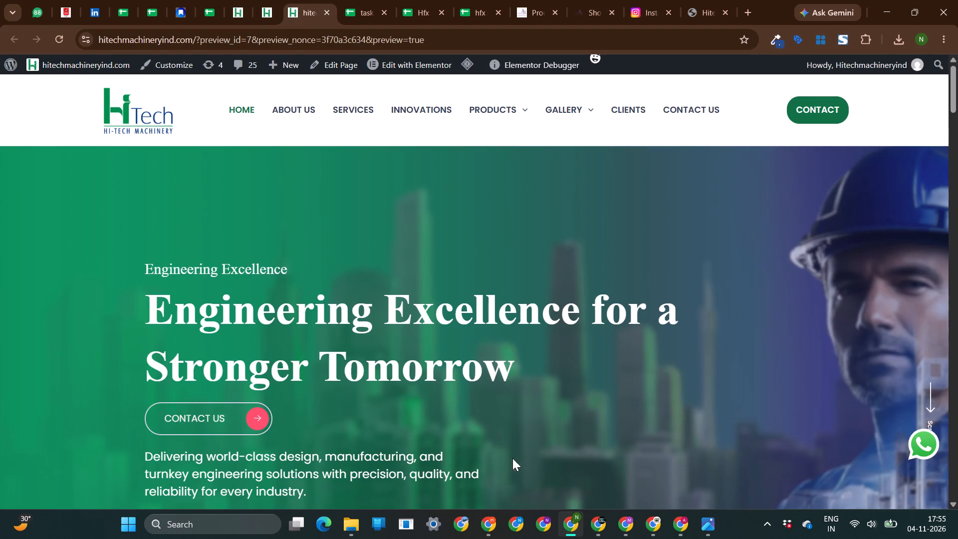
pyautogui.scroll(-3, 634, 511)
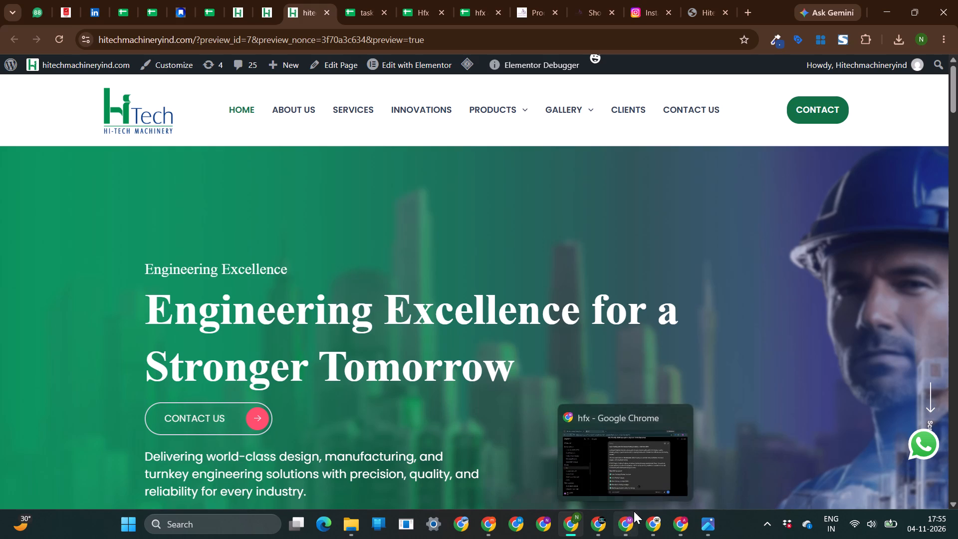
pyautogui.scroll(-2, 448, 380)
pyautogui.click(553, 293)
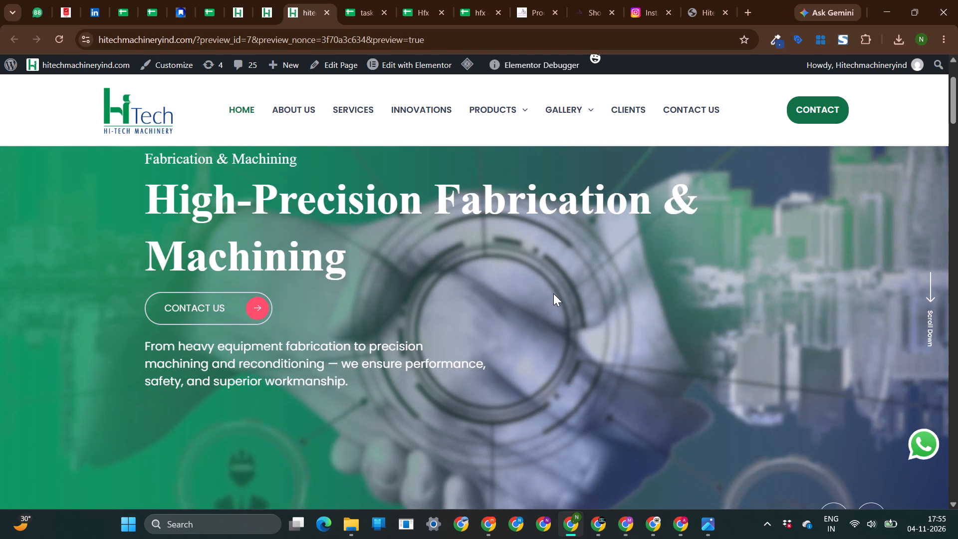
pyautogui.scroll(3, 553, 293)
pyautogui.scroll(-4, 553, 293)
pyautogui.scroll(1, 553, 293)
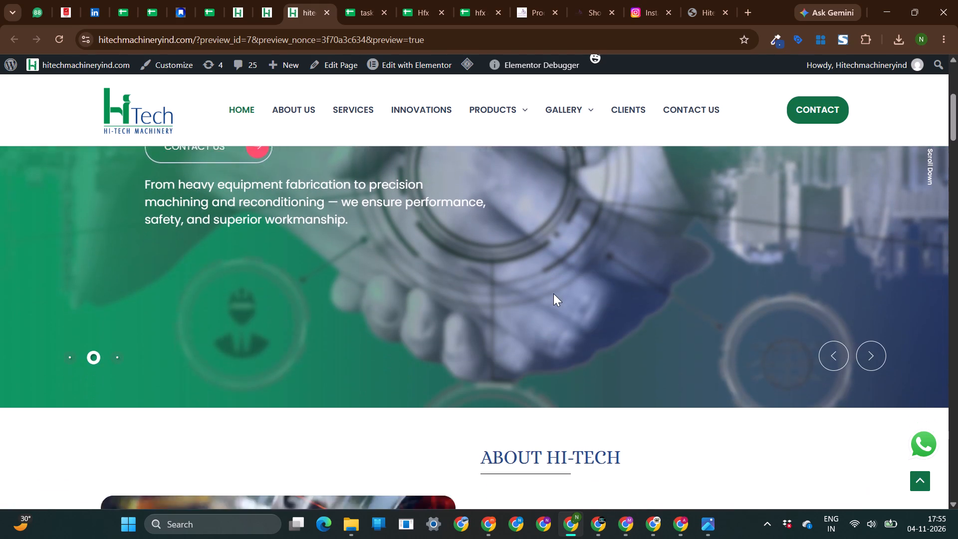
pyautogui.scroll(2, 553, 293)
pyautogui.scroll(-1, 553, 293)
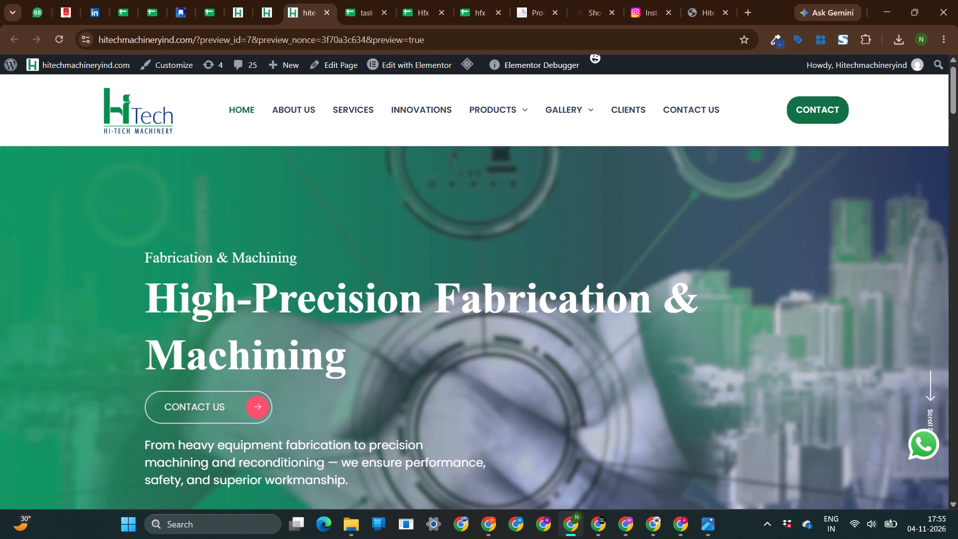
pyautogui.scroll(-1, 553, 293)
pyautogui.scroll(1, 170, 124)
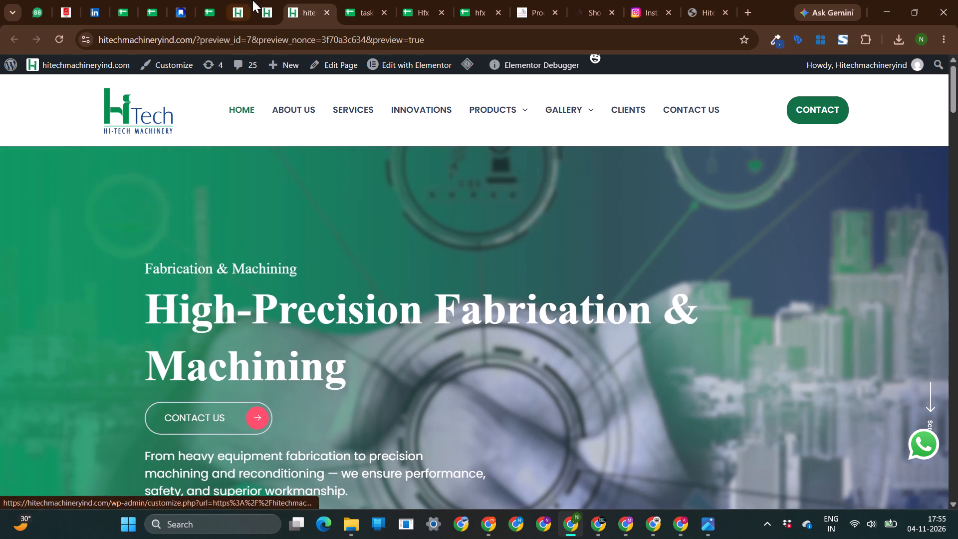
pyautogui.click(244, 0)
pyautogui.click(262, 0)
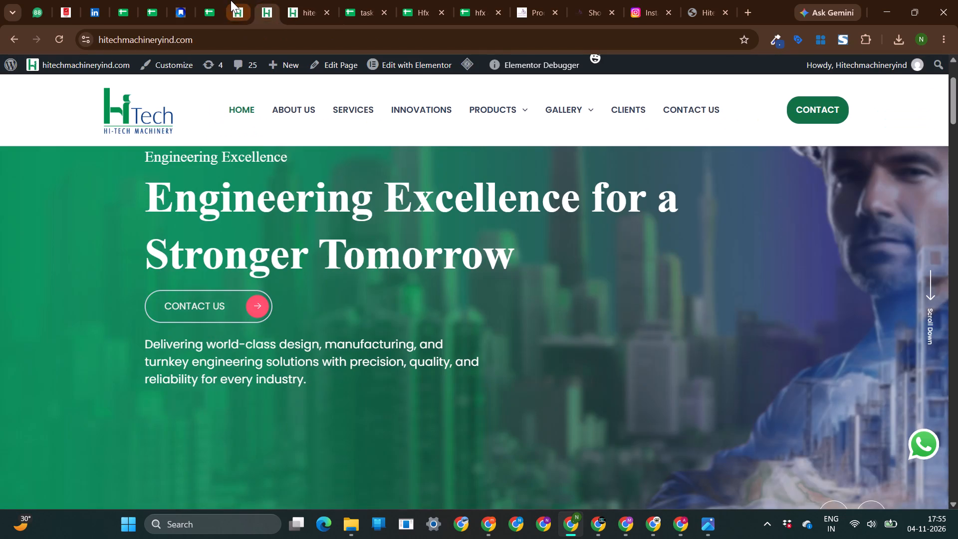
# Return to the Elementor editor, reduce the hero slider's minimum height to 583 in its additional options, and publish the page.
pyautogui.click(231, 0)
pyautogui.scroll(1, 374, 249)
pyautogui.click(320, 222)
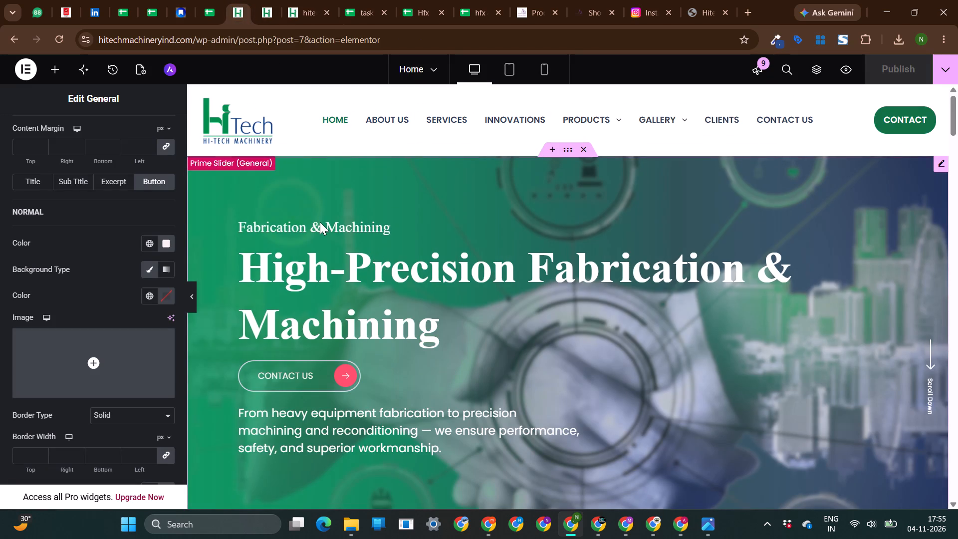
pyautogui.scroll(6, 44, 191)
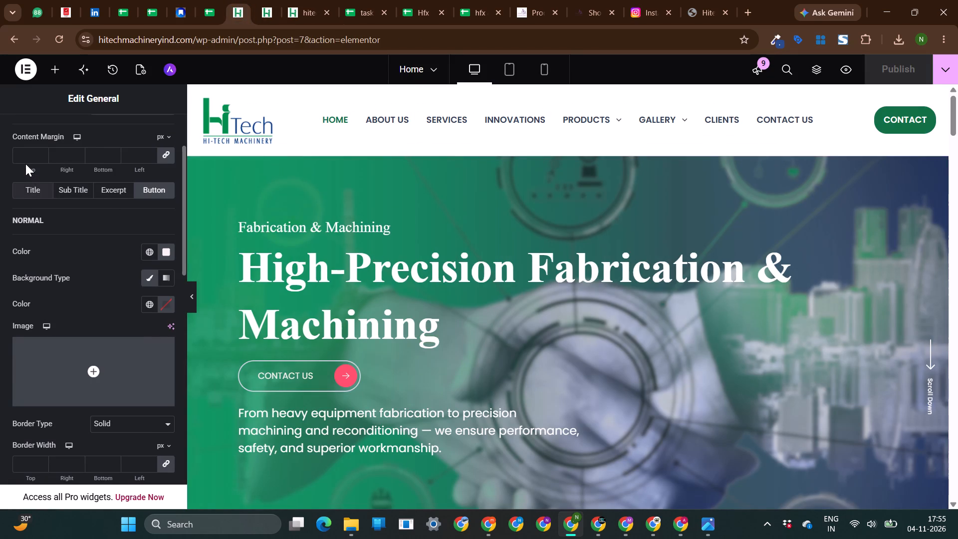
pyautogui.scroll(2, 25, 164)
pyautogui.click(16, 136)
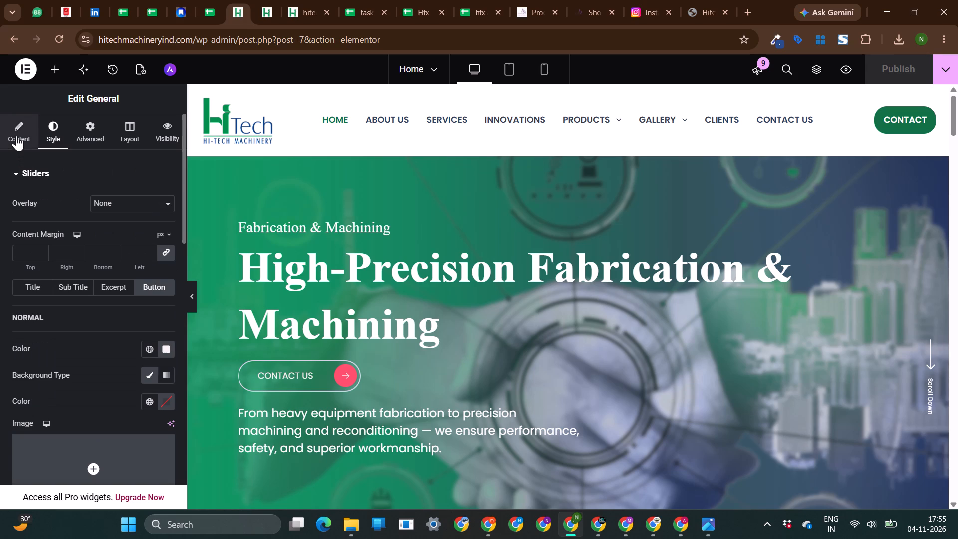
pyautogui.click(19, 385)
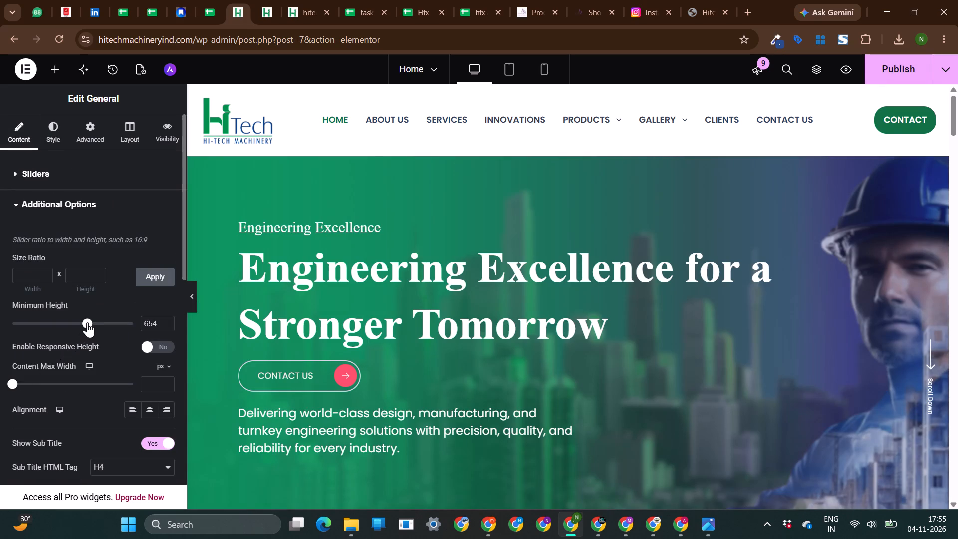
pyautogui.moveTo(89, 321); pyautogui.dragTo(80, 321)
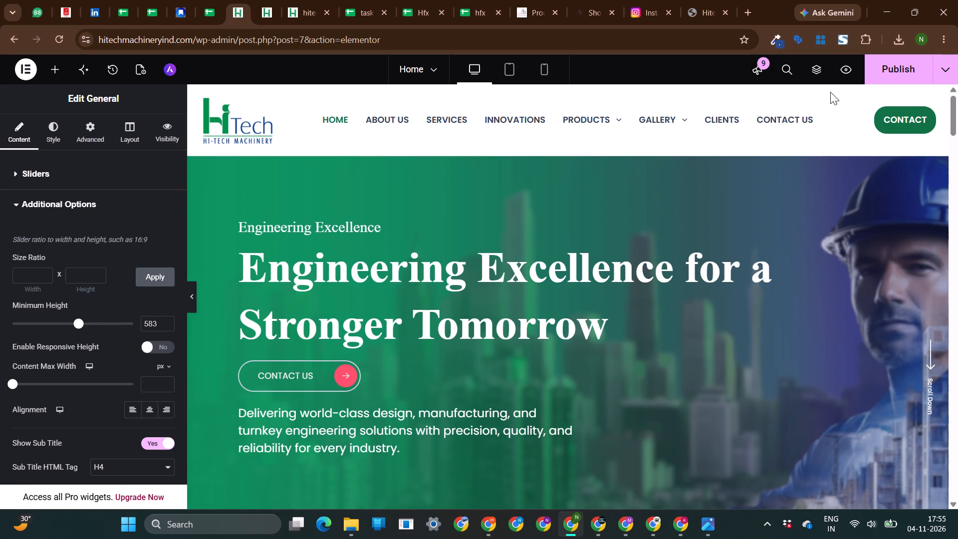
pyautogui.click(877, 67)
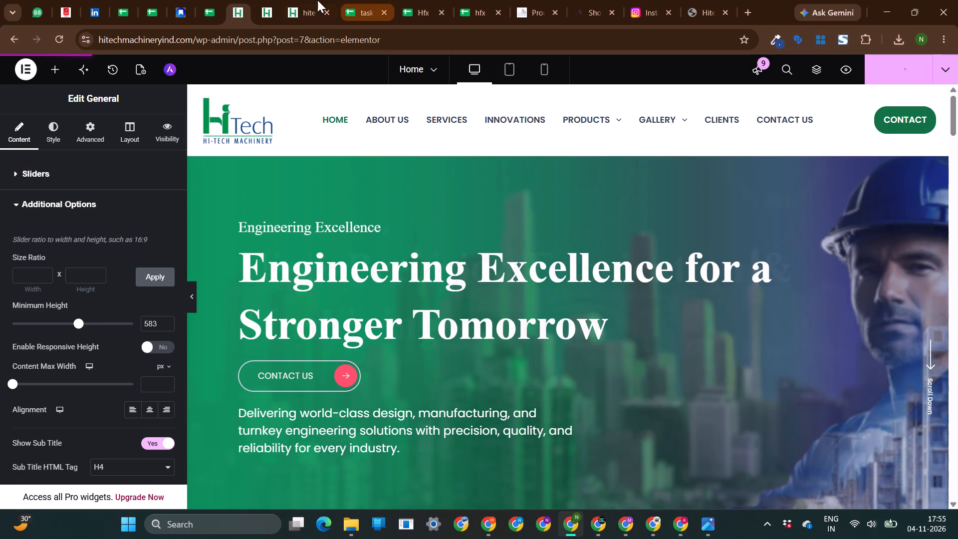
# Check the hero slider's height and slide content on the home page preview.
pyautogui.click(288, 0)
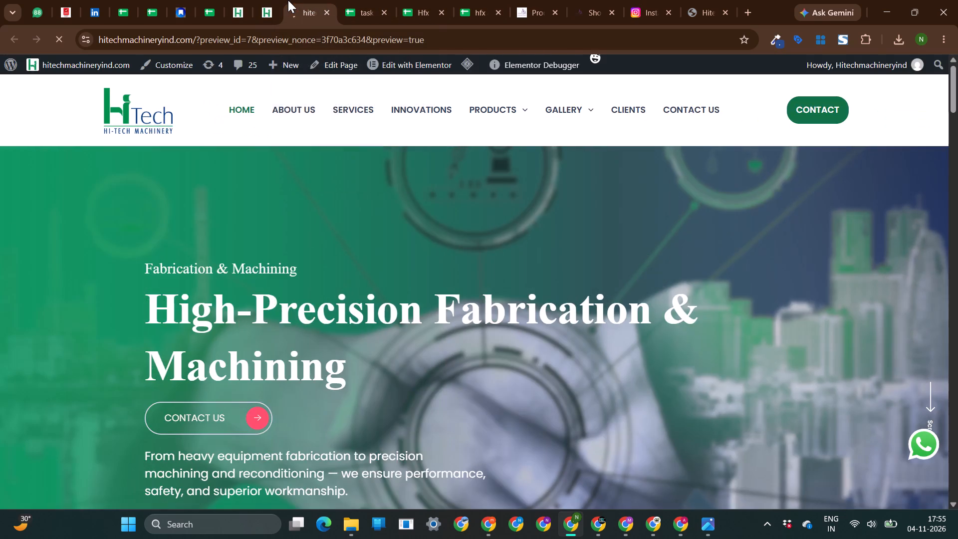
pyautogui.scroll(-3, 431, 324)
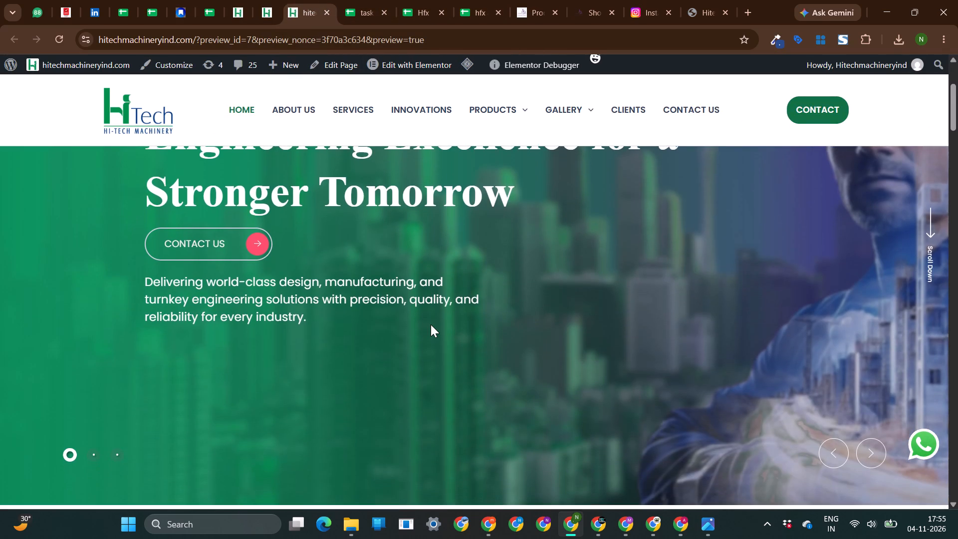
pyautogui.scroll(3, 431, 324)
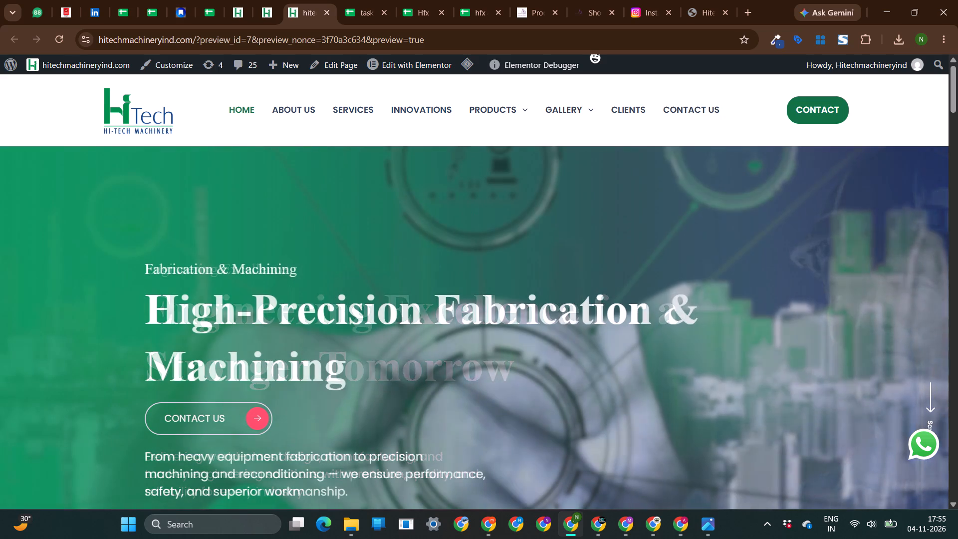
pyautogui.scroll(-5, 287, 315)
pyautogui.scroll(2, 287, 315)
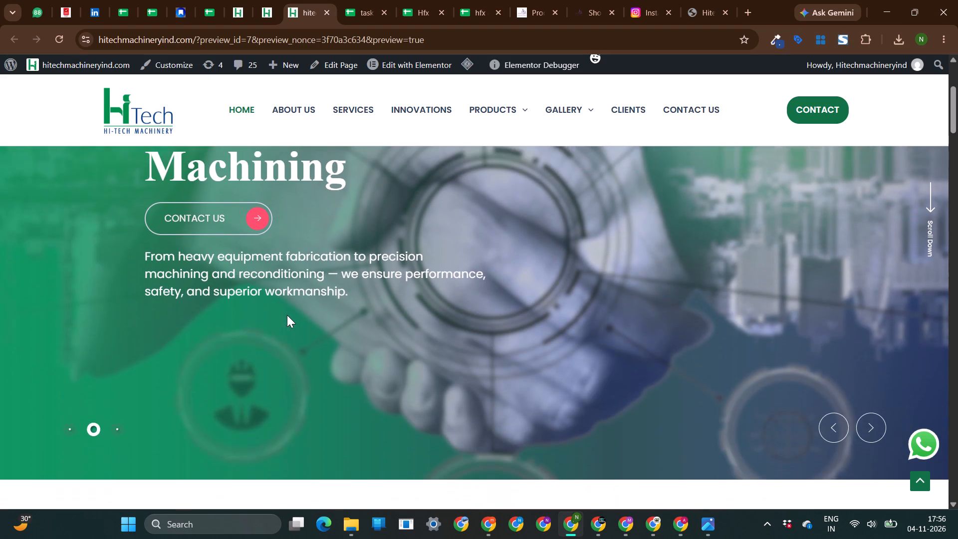
pyautogui.scroll(2, 287, 315)
# Return to the Elementor editor, set the hero slider's minimum height to 403, and publish the page.
pyautogui.click(233, 0)
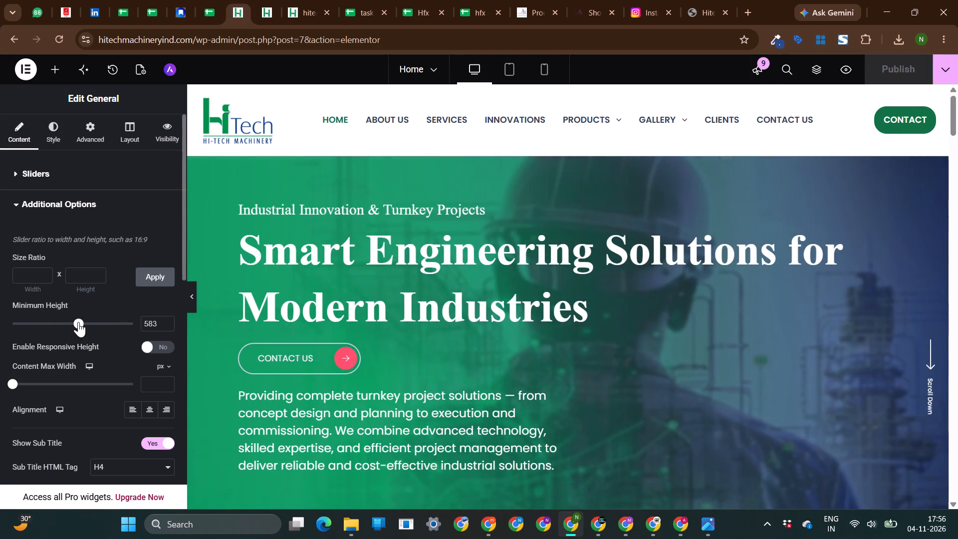
pyautogui.moveTo(78, 322); pyautogui.dragTo(60, 323)
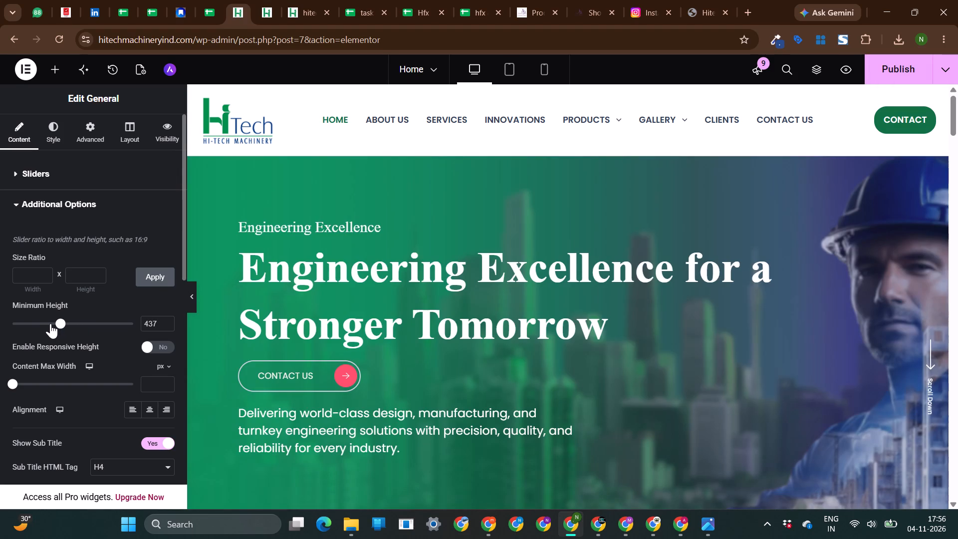
pyautogui.click(36, 323)
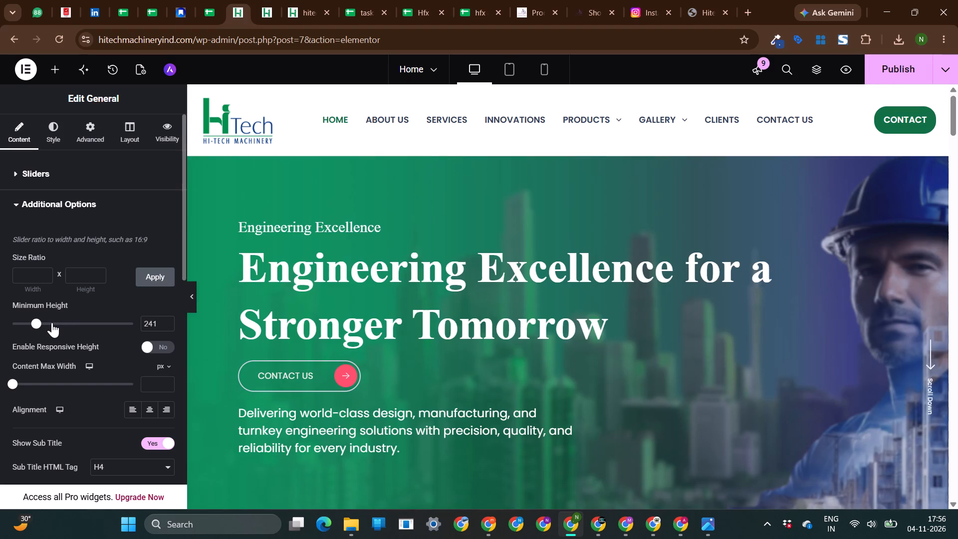
pyautogui.click(51, 322)
pyautogui.click(56, 322)
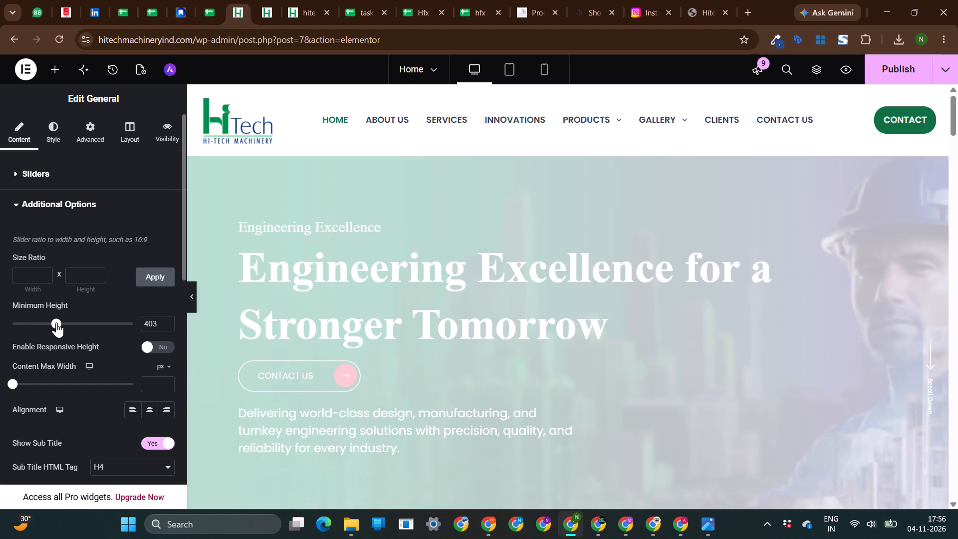
pyautogui.click(925, 61)
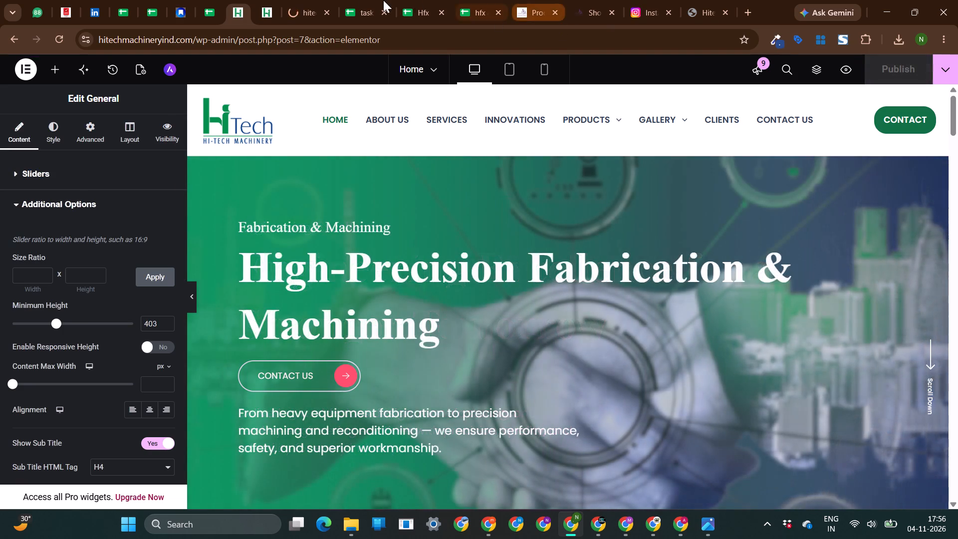
# Check the hero slider's height again on the home page preview.
pyautogui.click(300, 0)
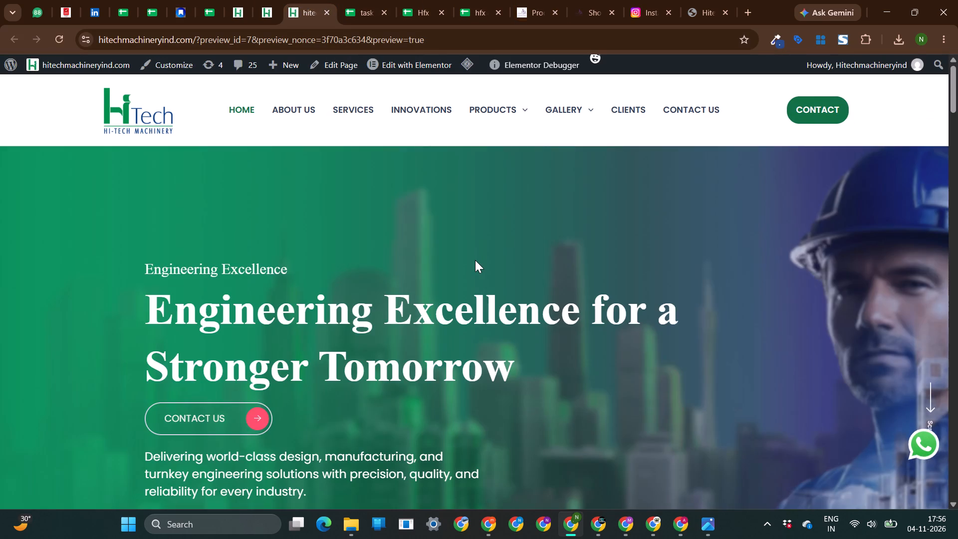
pyautogui.scroll(-3, 475, 260)
pyautogui.scroll(2, 475, 260)
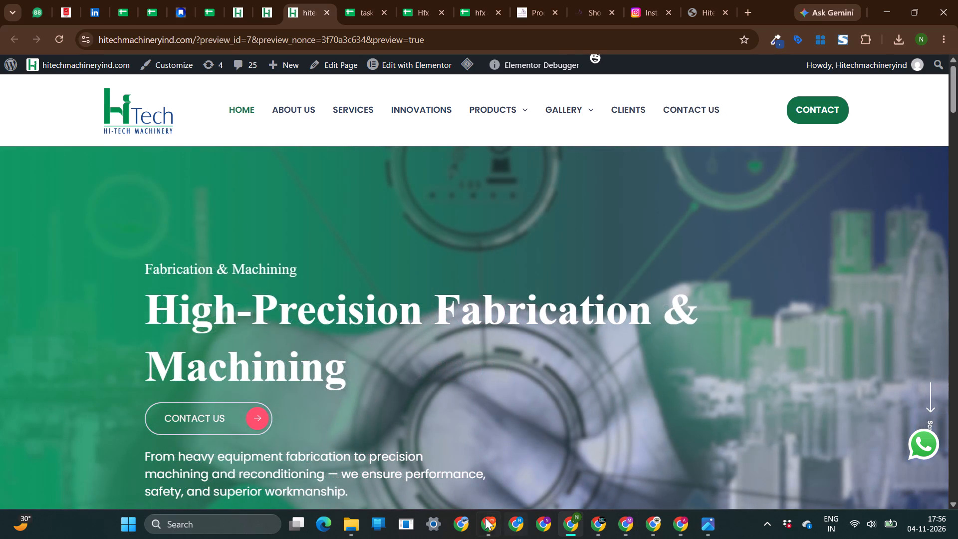
# Switch to the Meta Ads Manager window with the ad sources of the new sales ad.
pyautogui.click(479, 517)
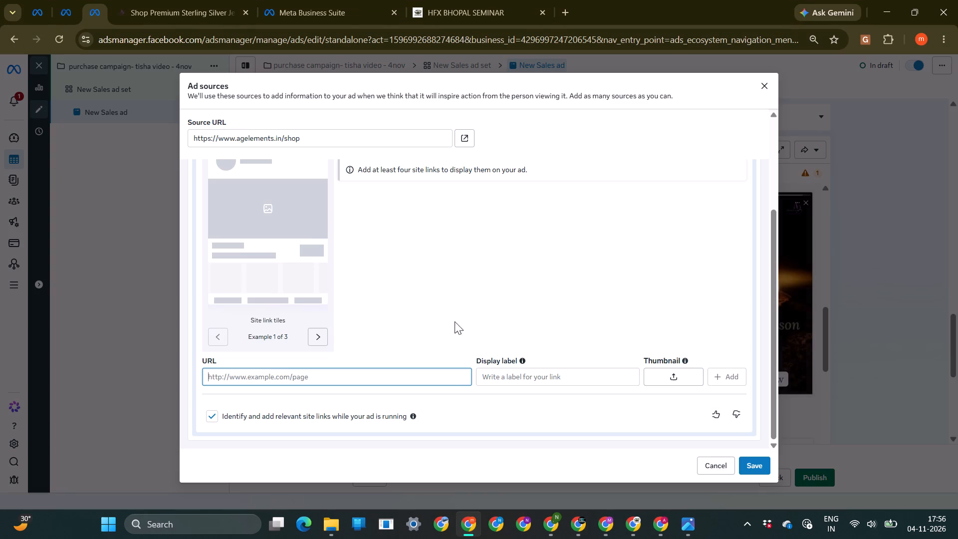
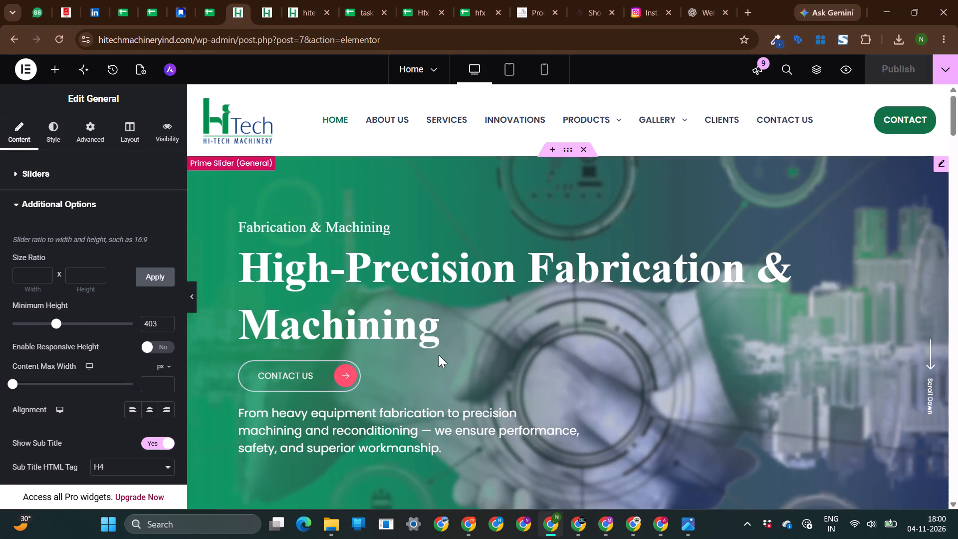
# Add an HTML widget between the "Our Services" heading and the existing services timeline, and paste the copied timeline code into it.
pyautogui.scroll(-9, 362, 358)
pyautogui.click(454, 232)
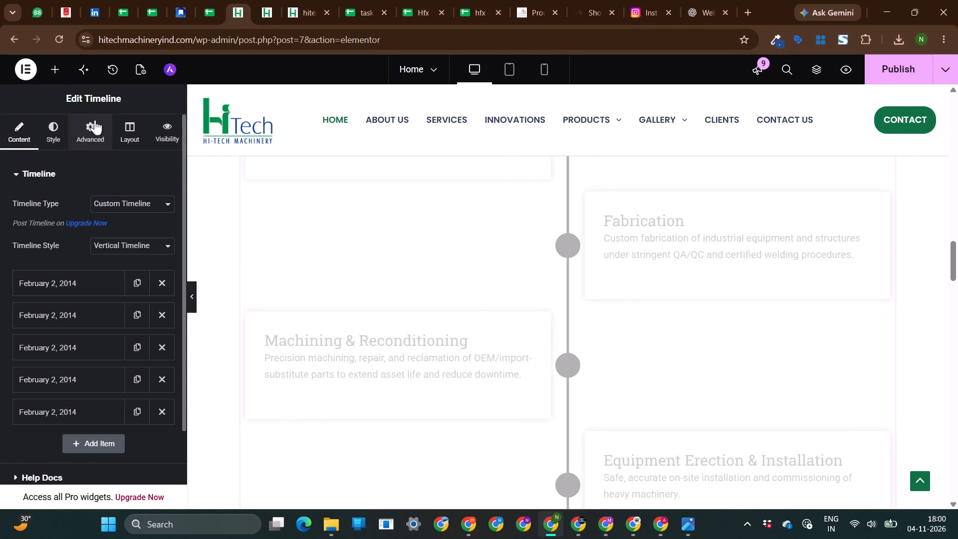
pyautogui.click(50, 67)
pyautogui.click(50, 157)
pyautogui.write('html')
pyautogui.scroll(3, 187, 281)
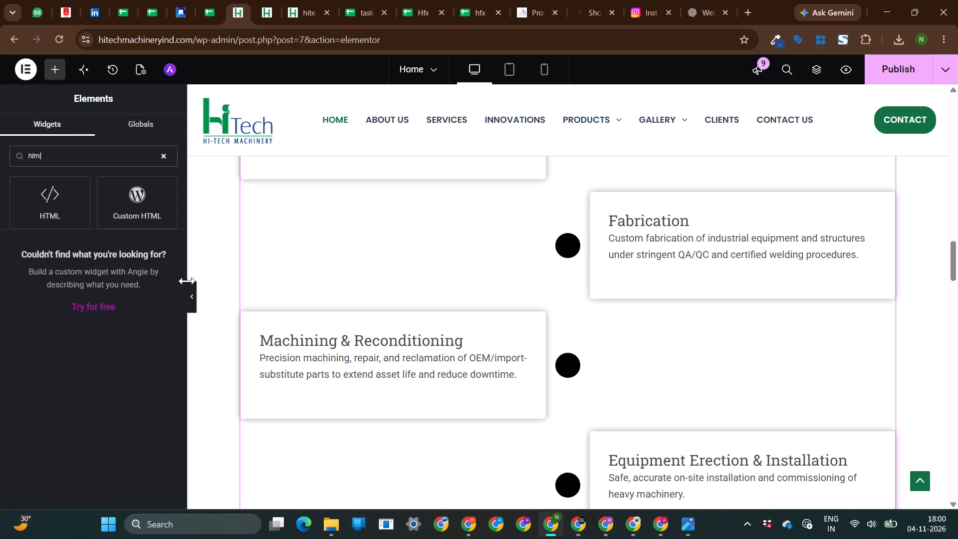
pyautogui.scroll(4, 414, 288)
pyautogui.scroll(-1, 399, 394)
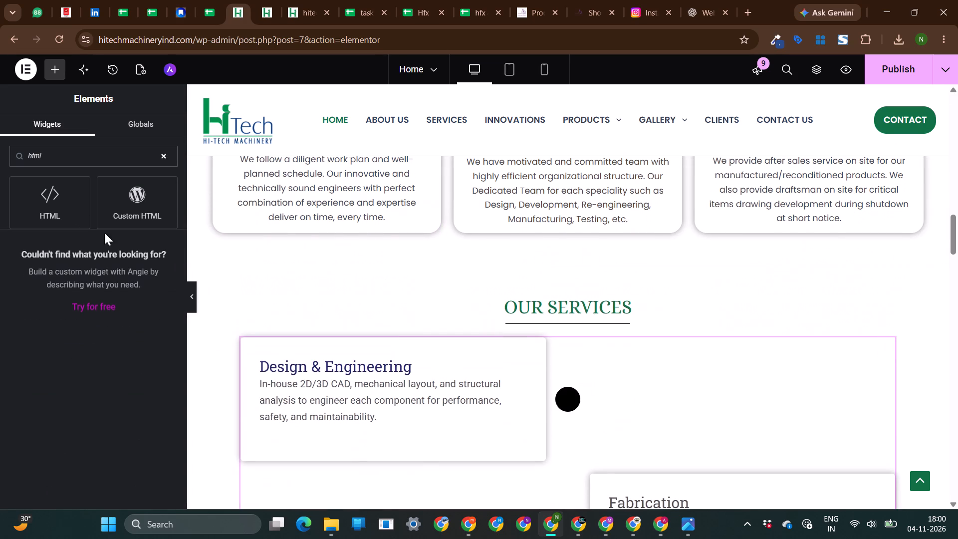
pyautogui.moveTo(54, 202); pyautogui.dragTo(555, 369)
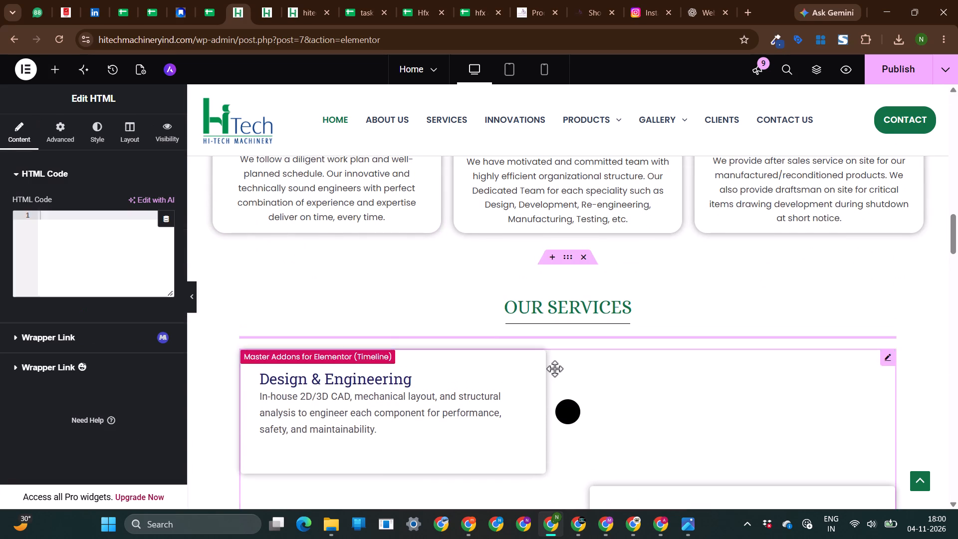
pyautogui.click(109, 238)
pyautogui.hotkey('ctrl', 'v')
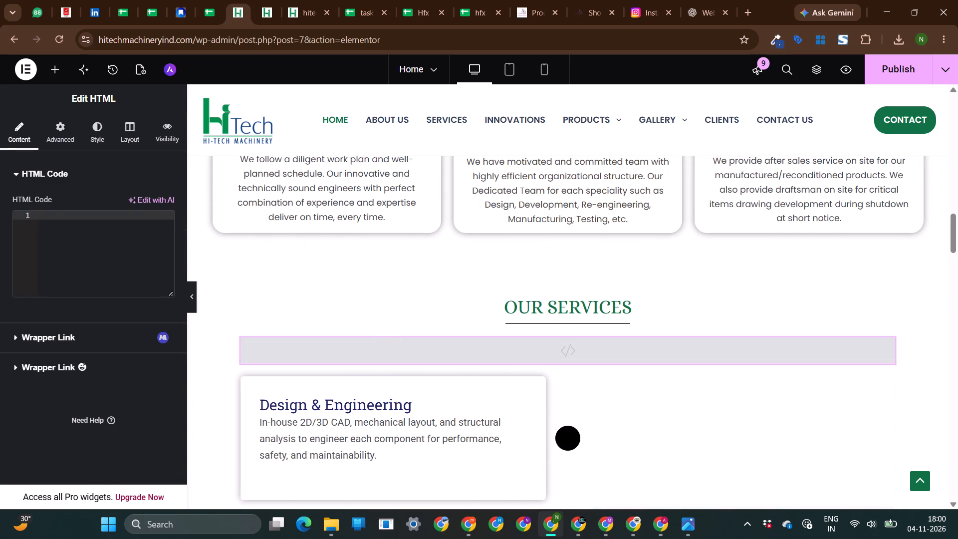
# Delete the original green "Our Services" heading widget above the new HTML timeline.
pyautogui.scroll(-1, 497, 295)
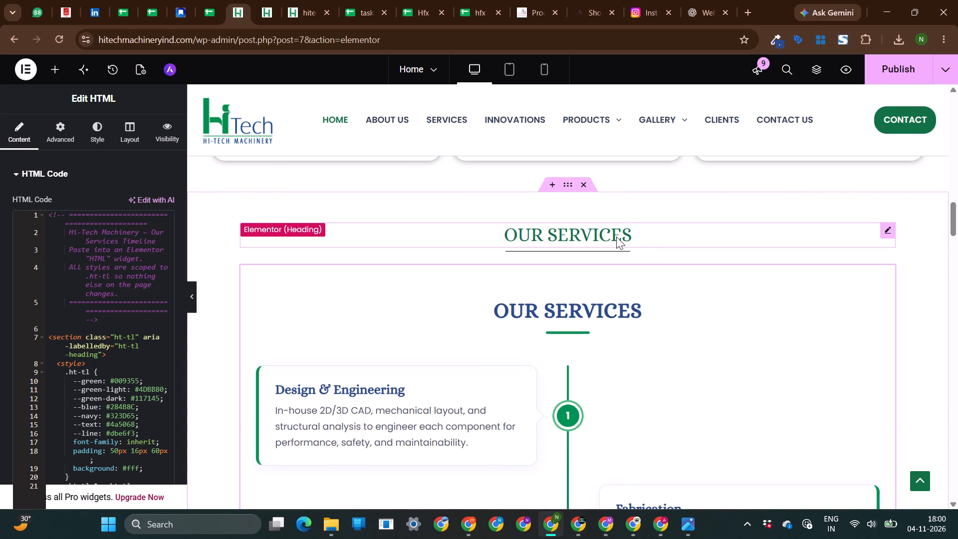
pyautogui.click(675, 233)
pyautogui.rightClick(675, 233)
pyautogui.click(709, 497)
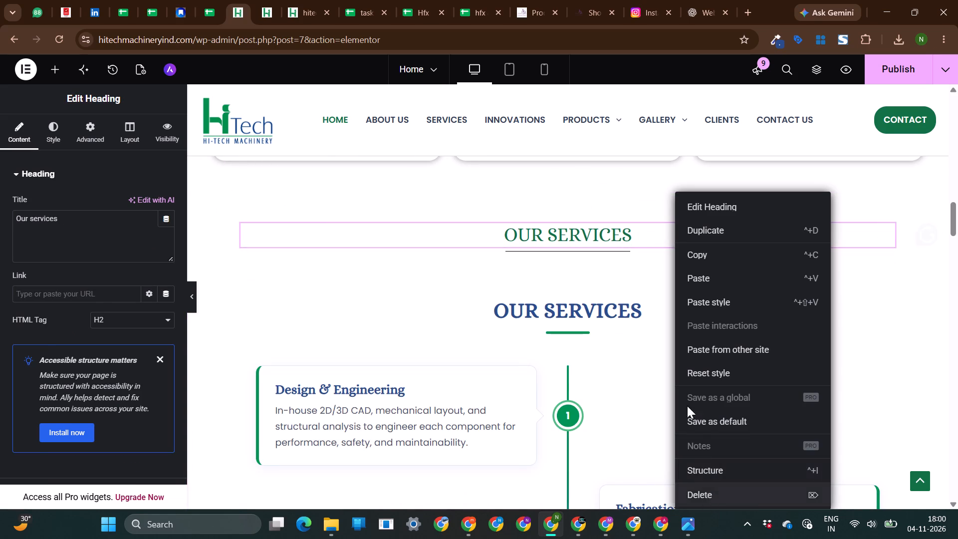
# Delete the leftover divider line above the new Our Services timeline heading.
pyautogui.click(584, 218)
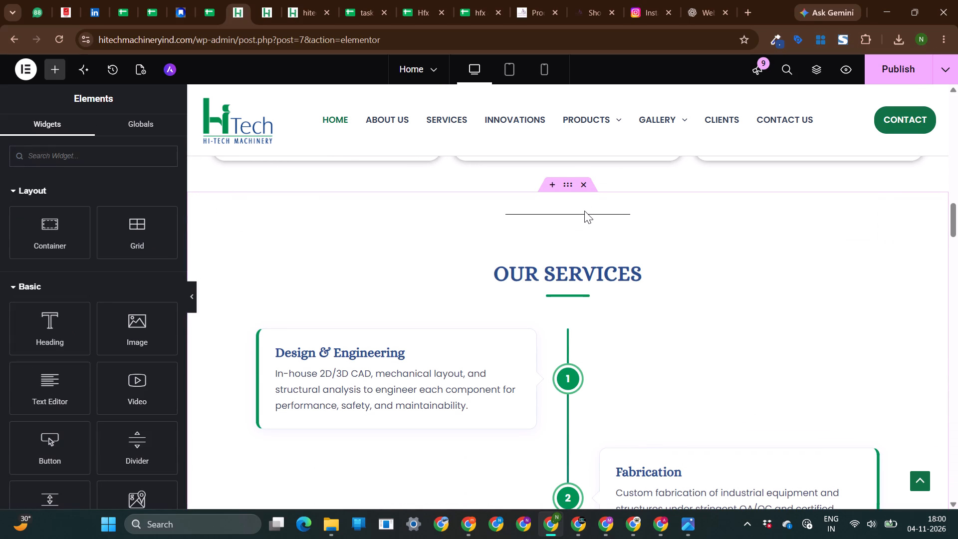
pyautogui.click(584, 215)
pyautogui.rightClick(584, 215)
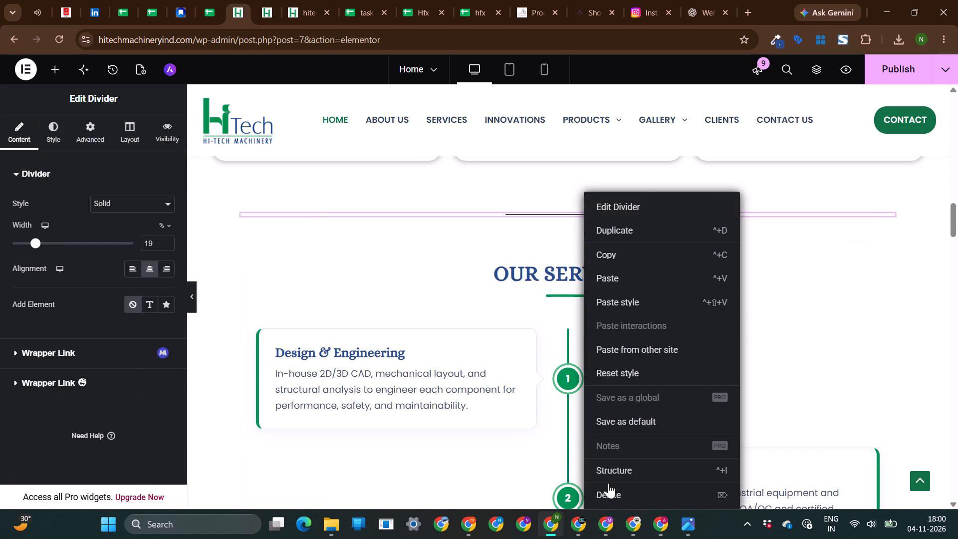
pyautogui.click(609, 494)
# Delete the old Master Addons Timeline widget below the new services timeline.
pyautogui.scroll(-4, 530, 280)
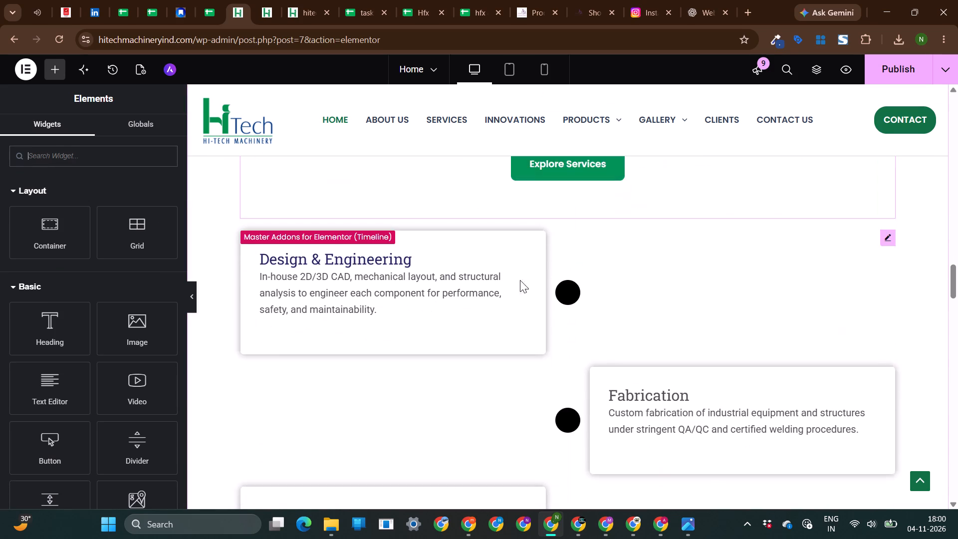
pyautogui.click(621, 236)
pyautogui.rightClick(621, 236)
pyautogui.click(655, 488)
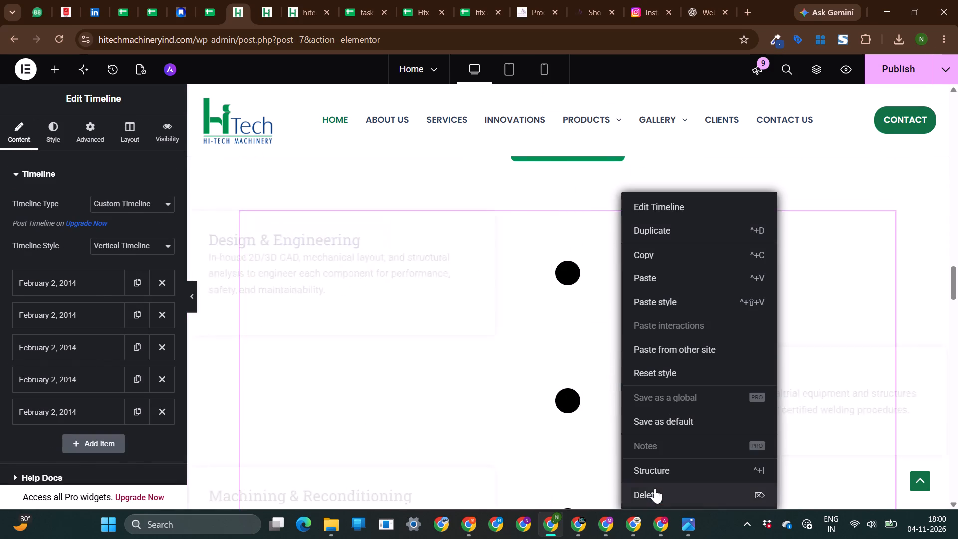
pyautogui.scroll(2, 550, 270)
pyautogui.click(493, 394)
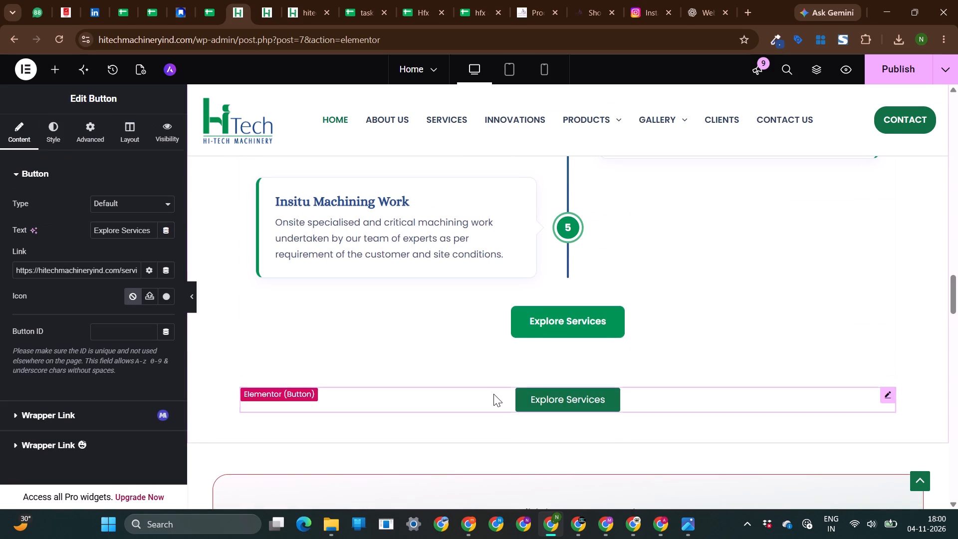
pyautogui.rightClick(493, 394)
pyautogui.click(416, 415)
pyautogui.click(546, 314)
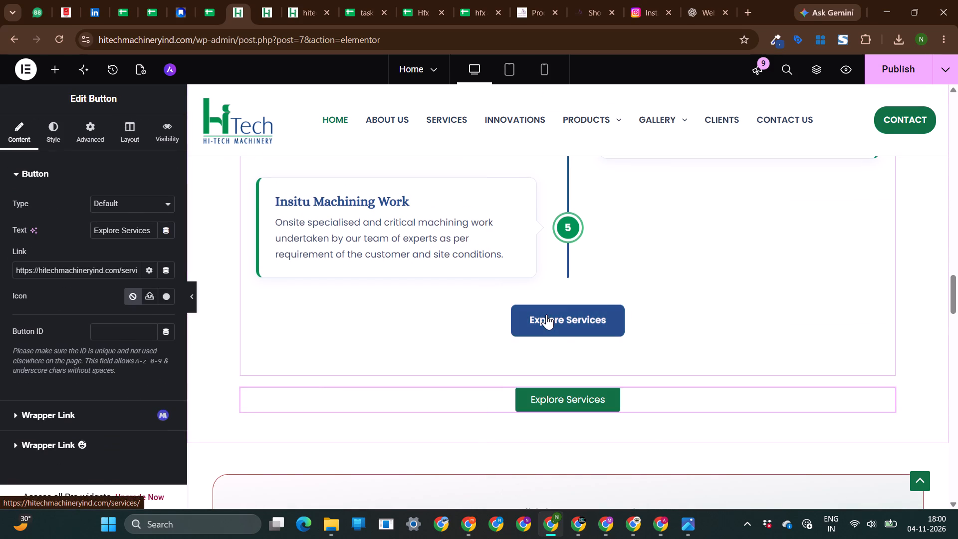
# Open the Services page from the site preview and copy its URL.
pyautogui.click(281, 0)
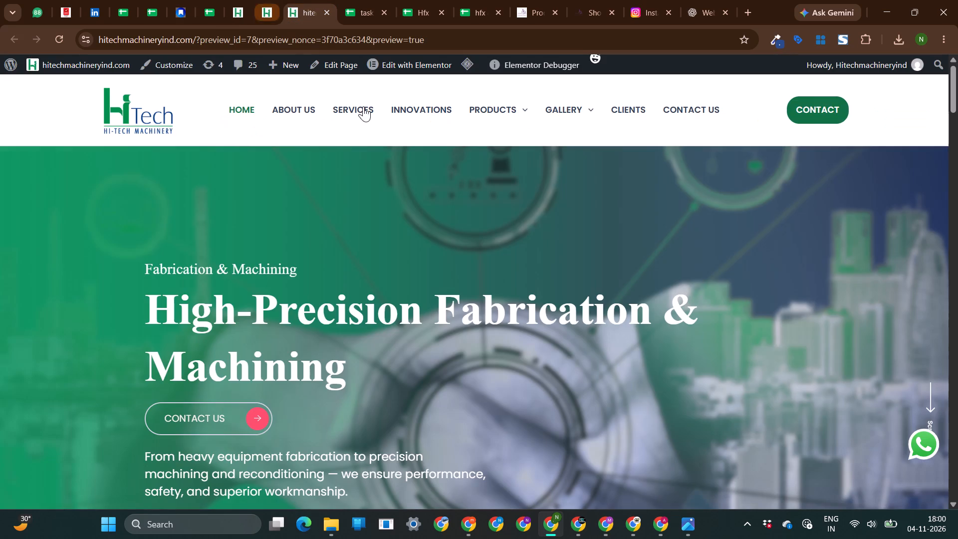
pyautogui.click(345, 109)
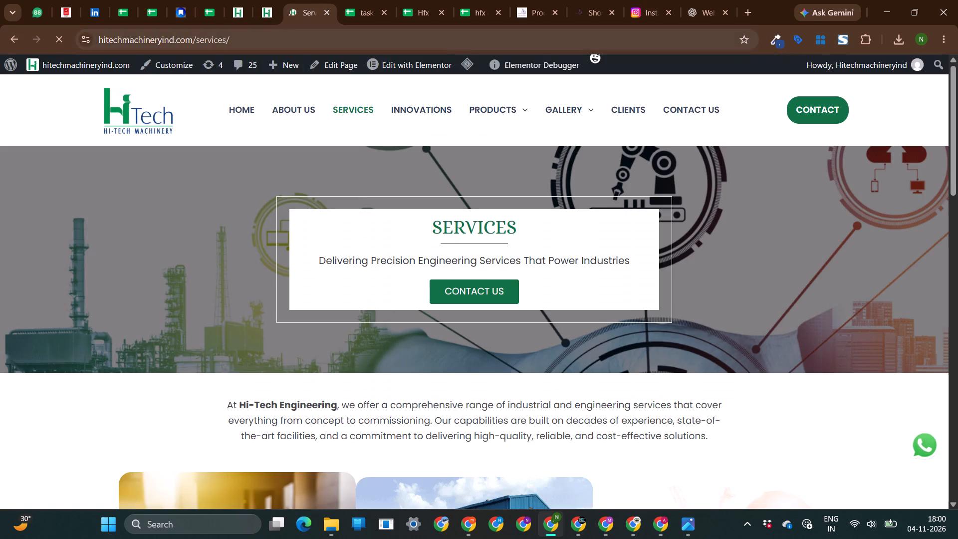
pyautogui.click(261, 40)
pyautogui.hotkey('ctrl', 'c')
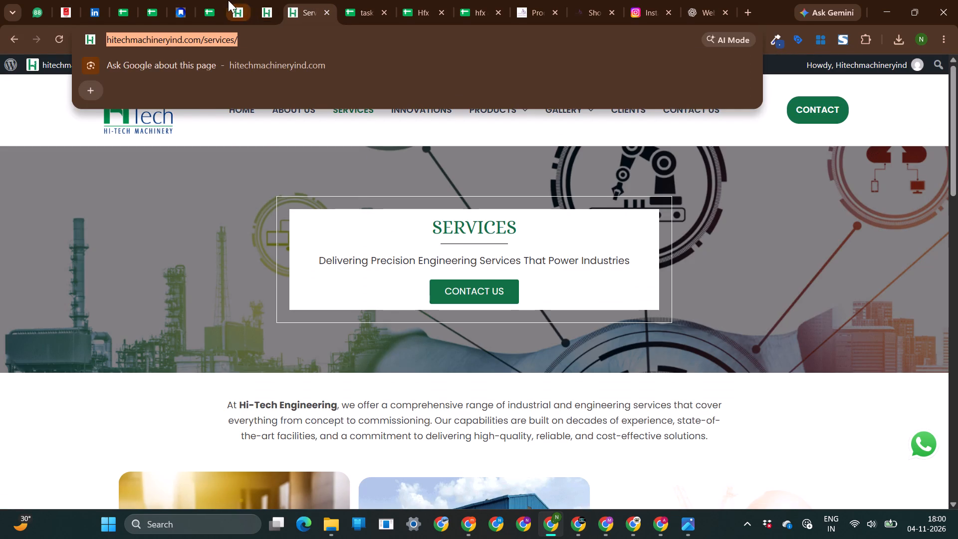
pyautogui.click(225, 0)
pyautogui.click(526, 313)
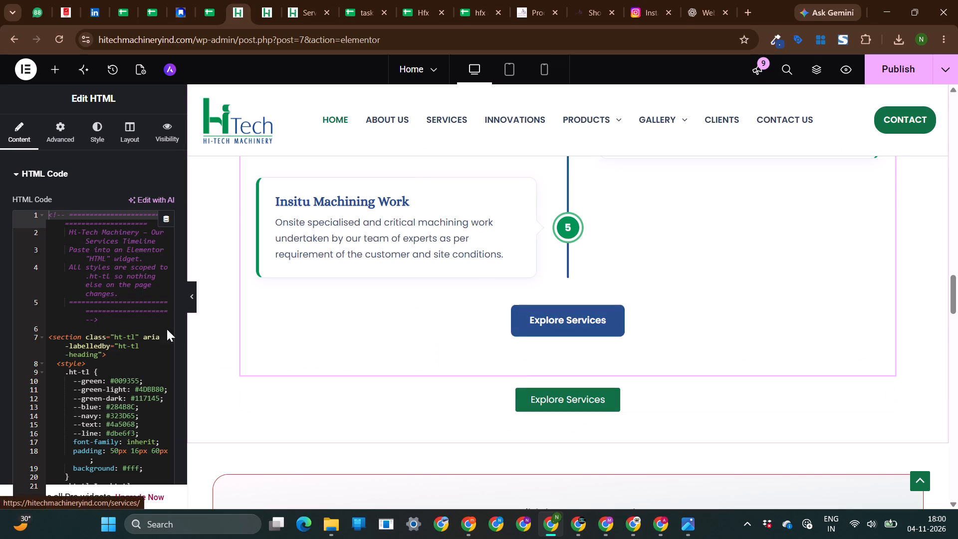
pyautogui.scroll(-9, 108, 359)
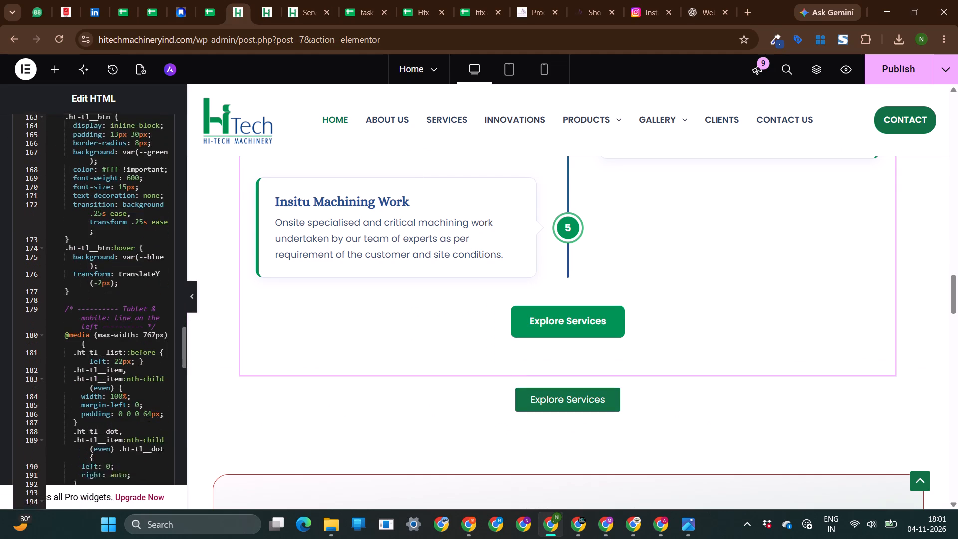
pyautogui.scroll(-8, 108, 359)
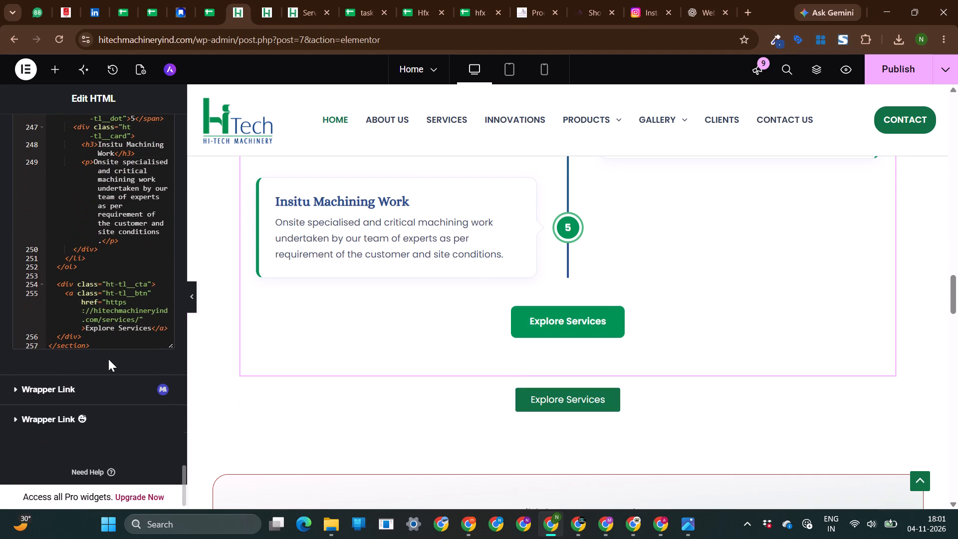
pyautogui.scroll(-1, 108, 359)
pyautogui.click(139, 323)
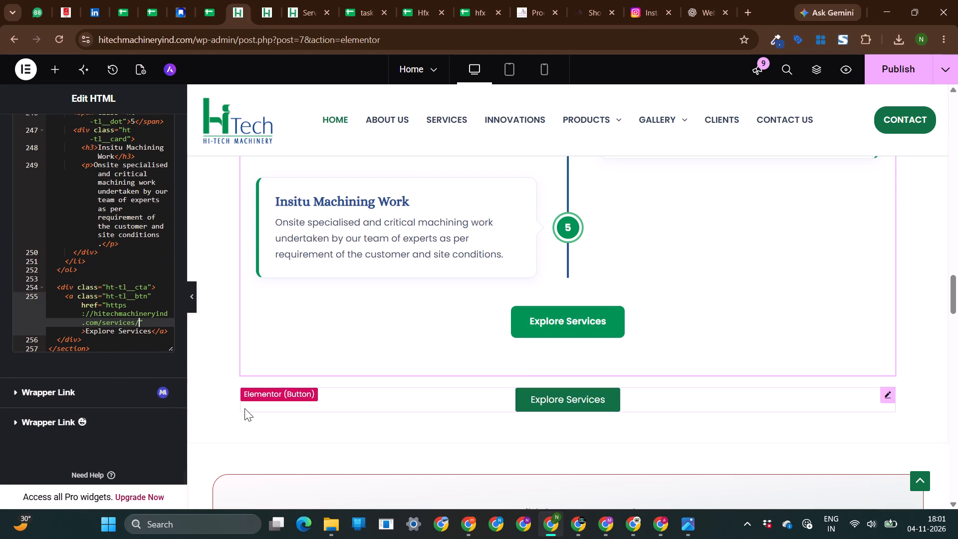
pyautogui.press('BackSpace')
pyautogui.press('BackSpace')
pyautogui.press('BackSpace')
pyautogui.press('BackSpace')
pyautogui.press('BackSpace')
pyautogui.press('BackSpace')
pyautogui.press('BackSpace')
pyautogui.press('BackSpace')
pyautogui.press('BackSpace')
pyautogui.press('BackSpace')
pyautogui.press('BackSpace')
pyautogui.press('BackSpace')
pyautogui.press('BackSpace')
pyautogui.press('BackSpace')
pyautogui.press('BackSpace')
pyautogui.press('BackSpace')
pyautogui.press('BackSpace')
pyautogui.press('BackSpace')
pyautogui.press('BackSpace')
pyautogui.press('BackSpace')
pyautogui.press('BackSpace')
pyautogui.press('BackSpace')
pyautogui.press('BackSpace')
pyautogui.press('BackSpace')
pyautogui.press('BackSpace')
pyautogui.press('BackSpace')
pyautogui.press('BackSpace')
pyautogui.press('BackSpace')
pyautogui.press('BackSpace')
pyautogui.press('BackSpace')
pyautogui.press('BackSpace')
pyautogui.press('BackSpace')
pyautogui.press('BackSpace')
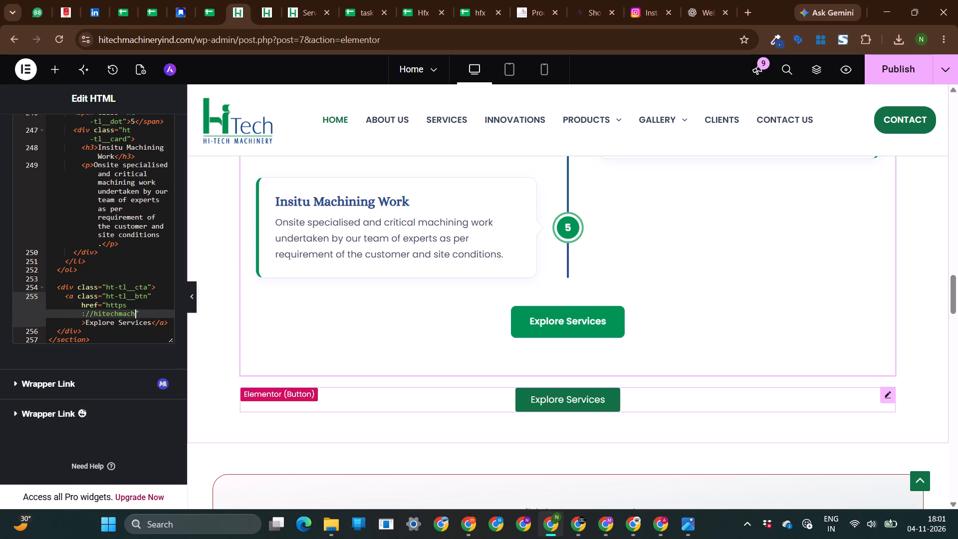
pyautogui.press('BackSpace')
pyautogui.press('BackSpace')
pyautogui.press('BackSpace')
pyautogui.press('BackSpace')
pyautogui.press('BackSpace')
pyautogui.press('BackSpace')
pyautogui.press('BackSpace')
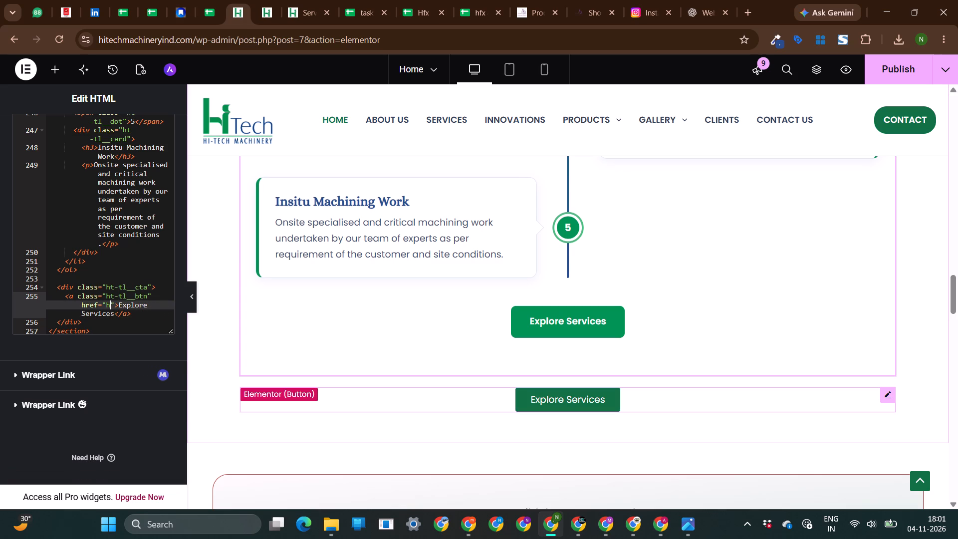
pyautogui.hotkey('ctrl', 'v')
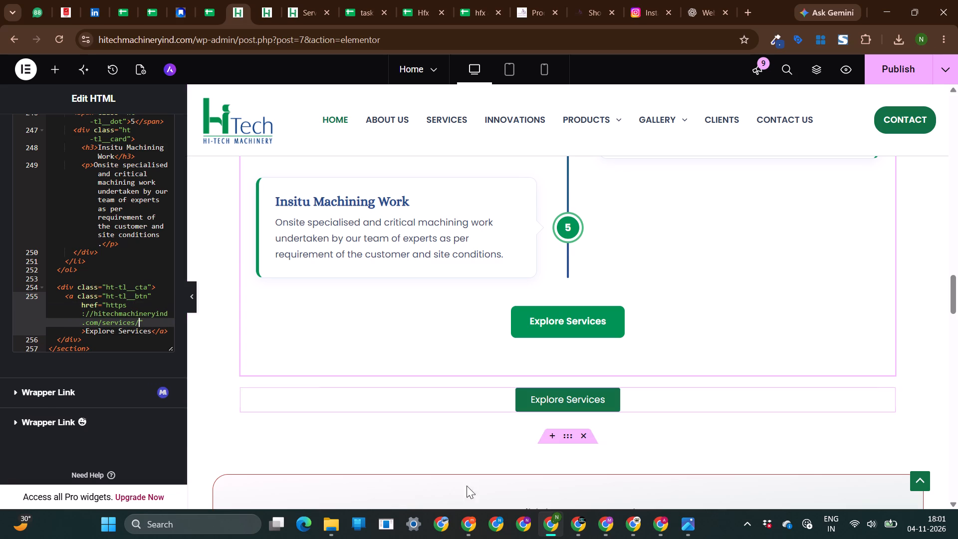
# Delete the old duplicate Explore Services button below the HTML timeline.
pyautogui.click(485, 405)
pyautogui.rightClick(485, 405)
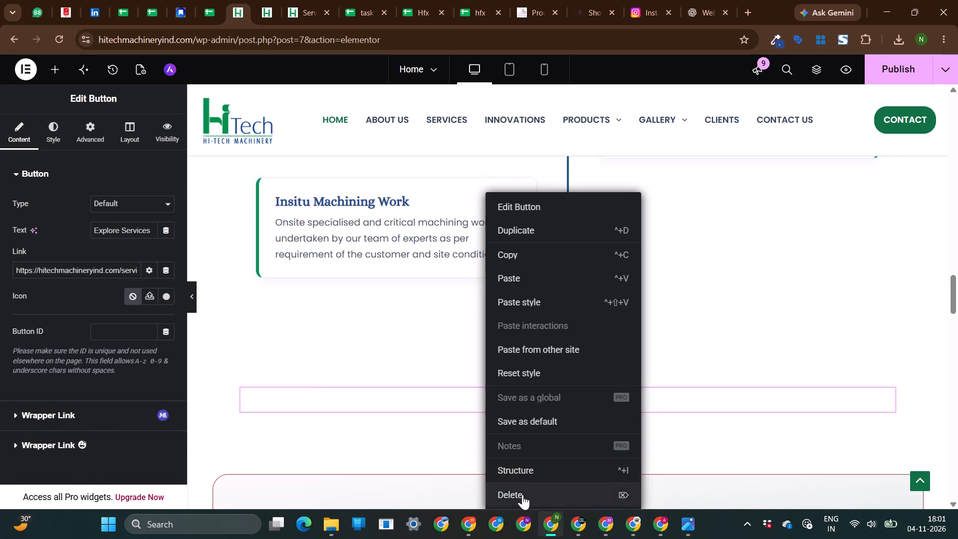
pyautogui.click(522, 498)
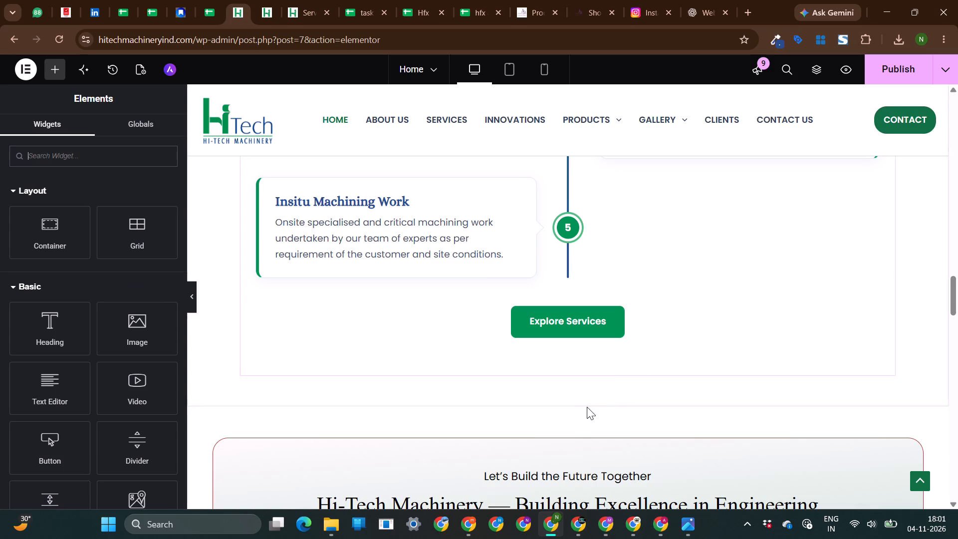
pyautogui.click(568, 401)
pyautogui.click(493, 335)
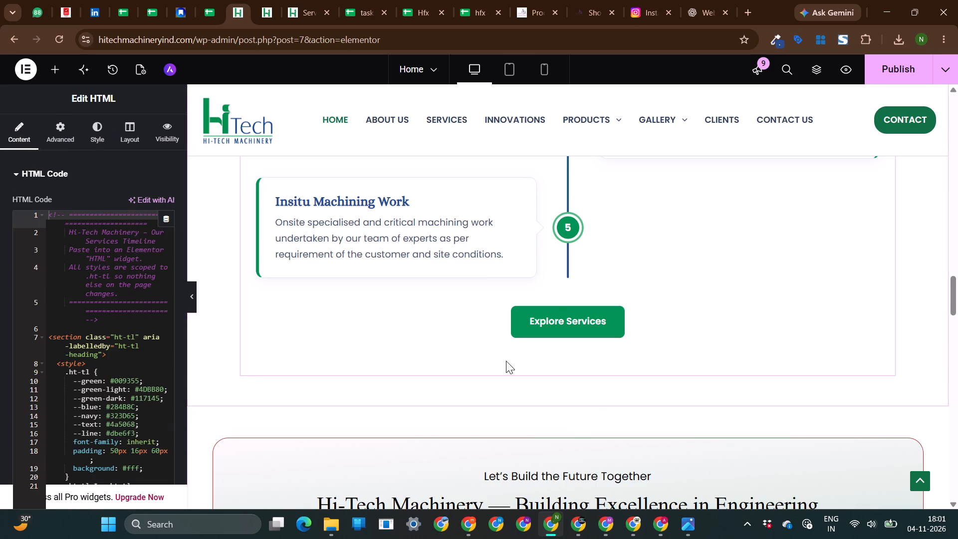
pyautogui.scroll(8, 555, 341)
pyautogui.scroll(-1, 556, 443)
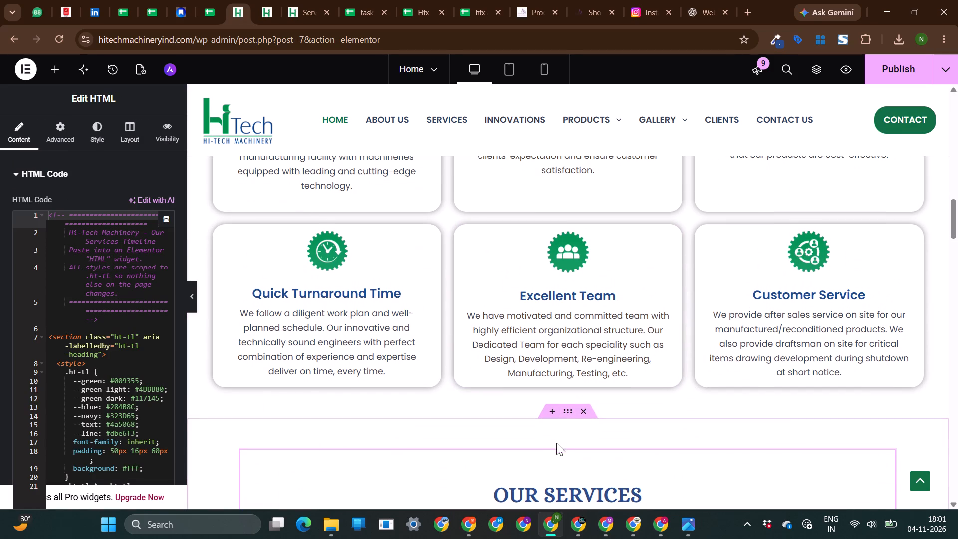
# Clear the bottom padding of the container that holds the Our Services timeline section.
pyautogui.click(567, 411)
pyautogui.click(110, 136)
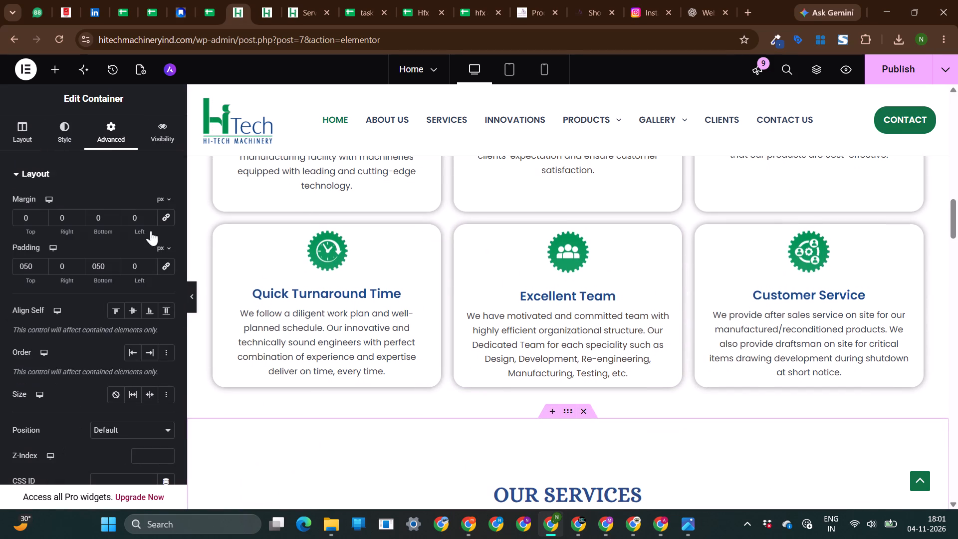